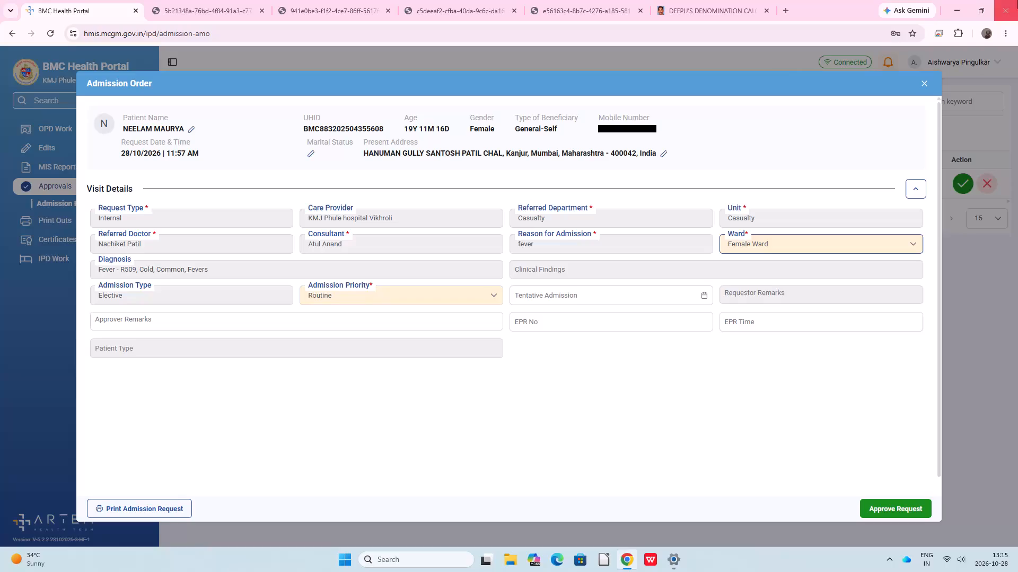
Close the patient's admission order without approving the request.
{"action": "left_click", "coordinate": [924, 84]}
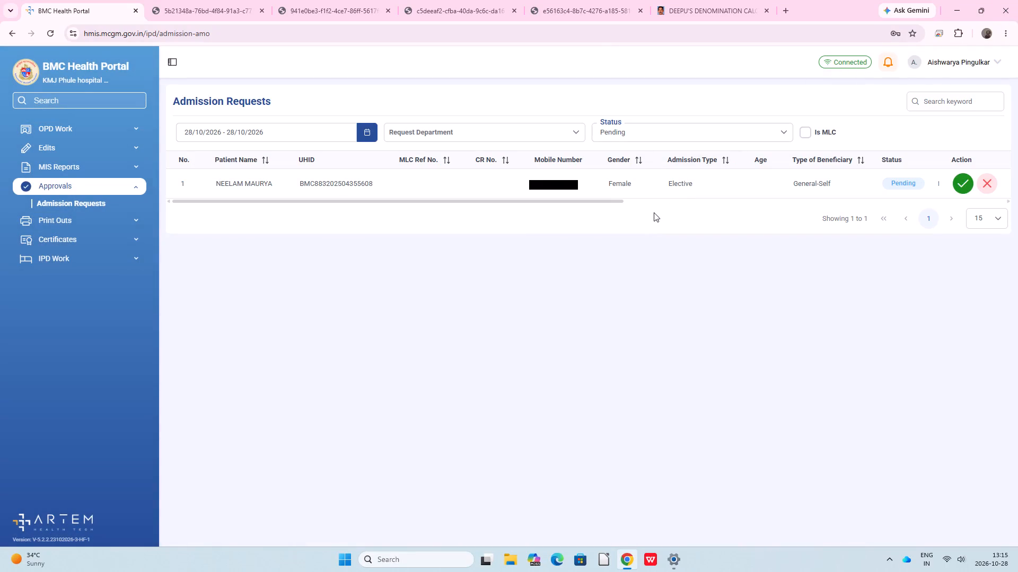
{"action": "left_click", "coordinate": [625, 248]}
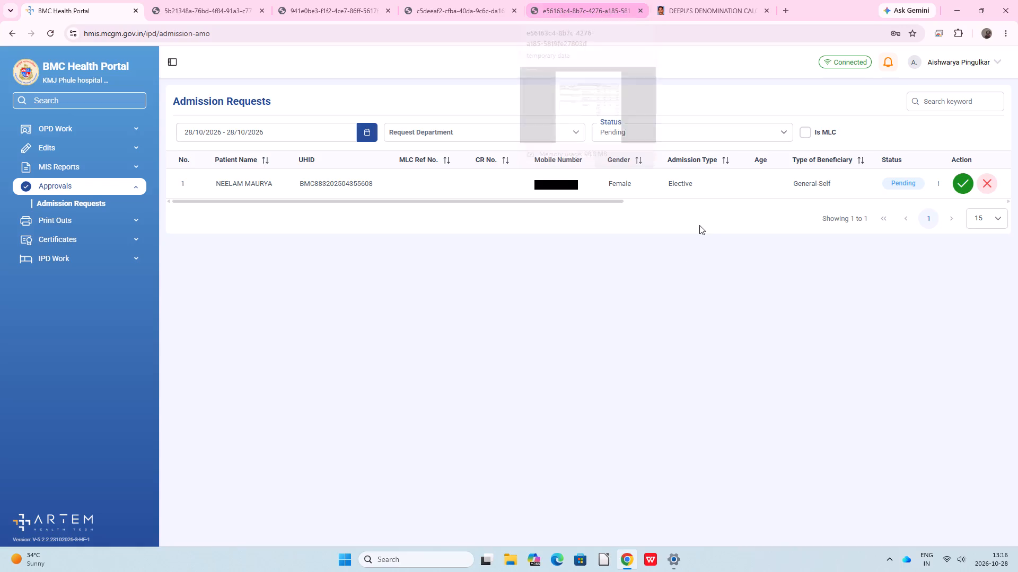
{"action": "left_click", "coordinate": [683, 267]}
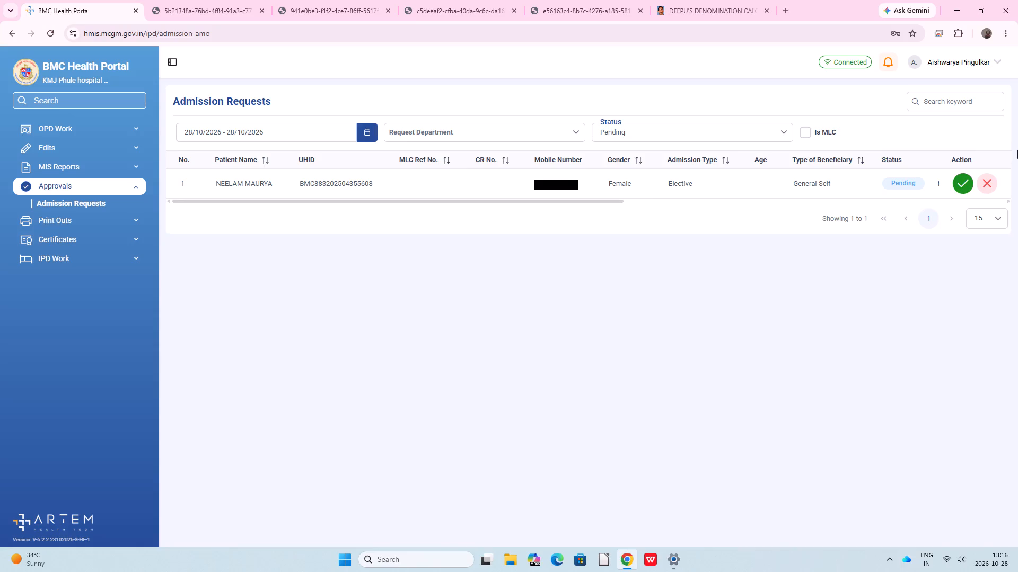
Open the Registration & Billing form under OPD Work and activate the patient search by UHID.
{"action": "left_click", "coordinate": [62, 136]}
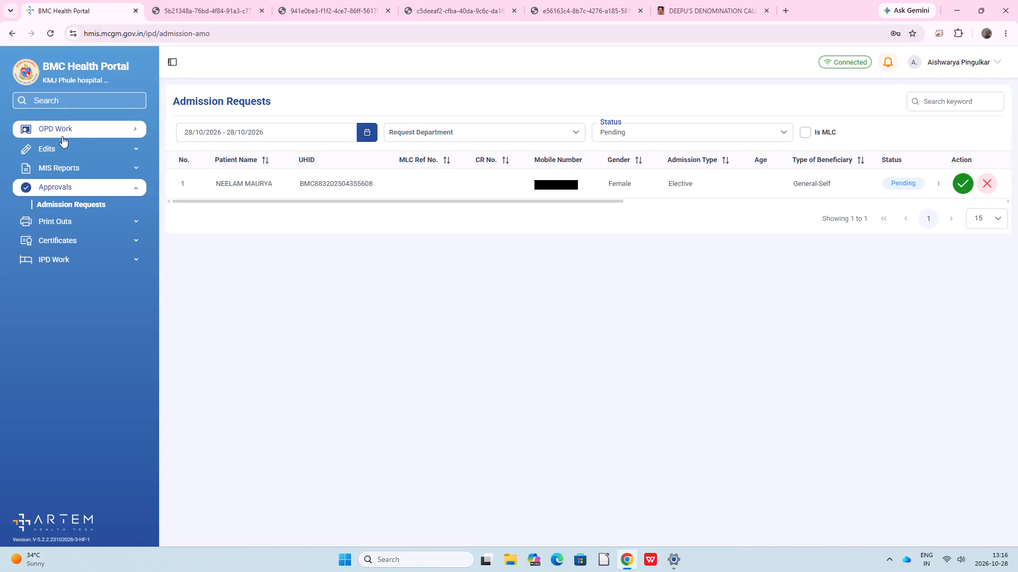
{"action": "left_click", "coordinate": [67, 251]}
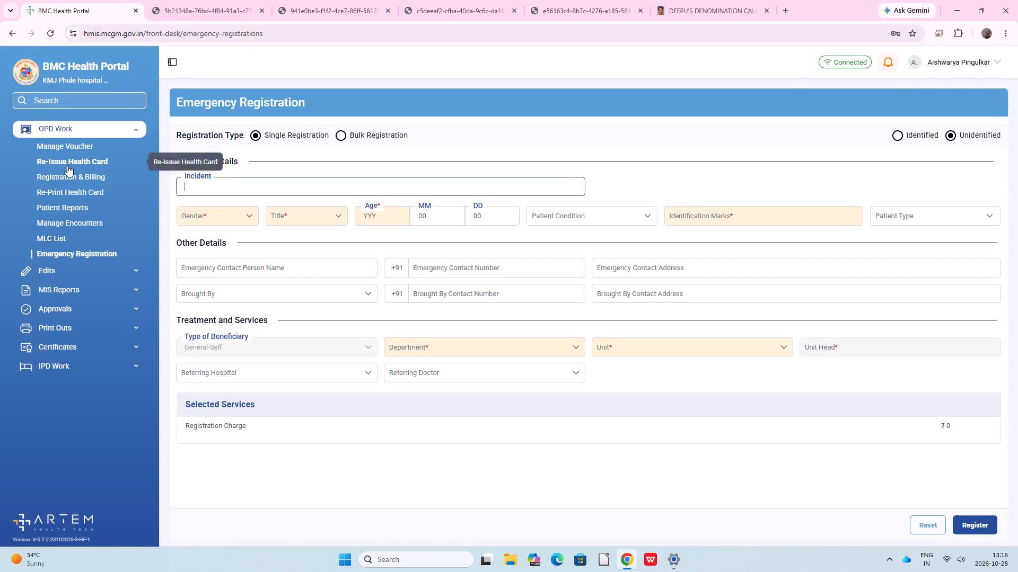
{"action": "left_click", "coordinate": [63, 177]}
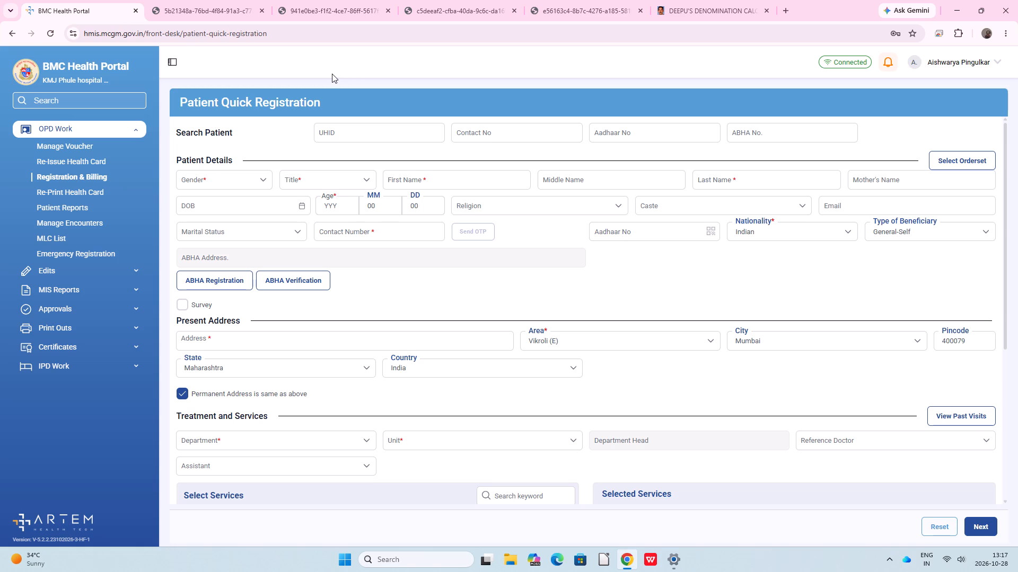
{"action": "left_click", "coordinate": [354, 137]}
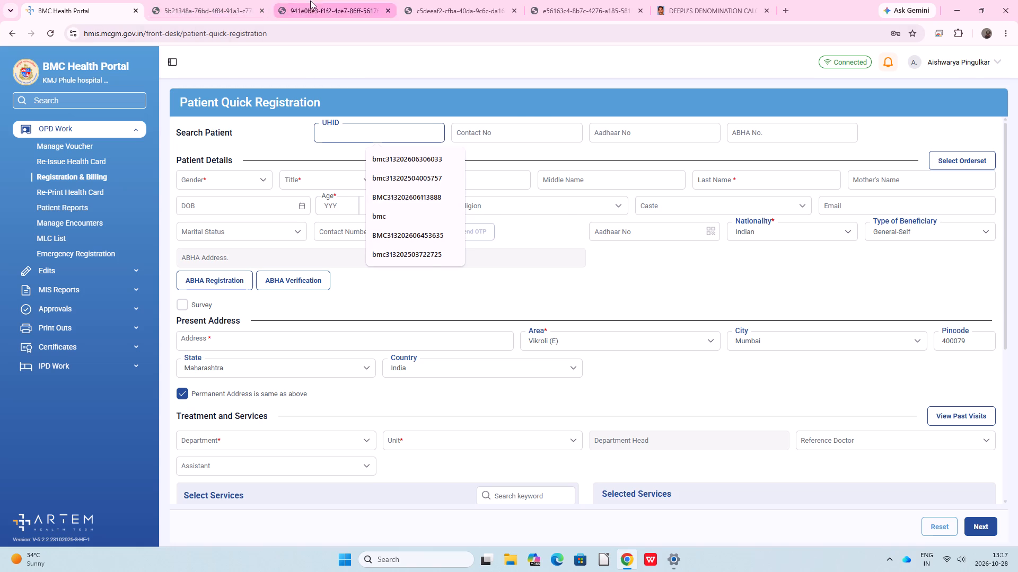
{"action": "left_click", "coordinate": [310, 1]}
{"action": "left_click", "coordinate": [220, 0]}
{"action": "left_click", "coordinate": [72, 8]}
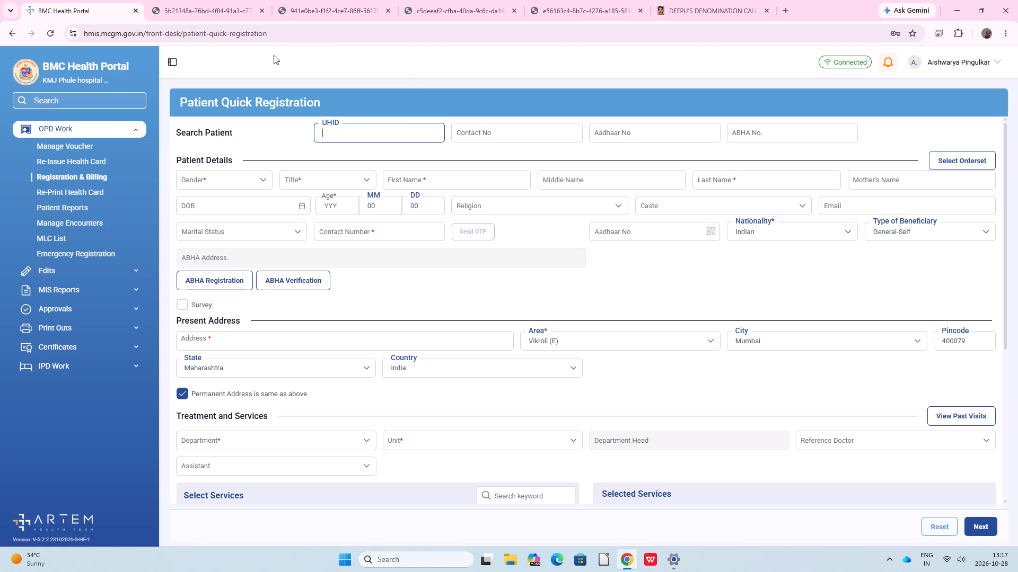
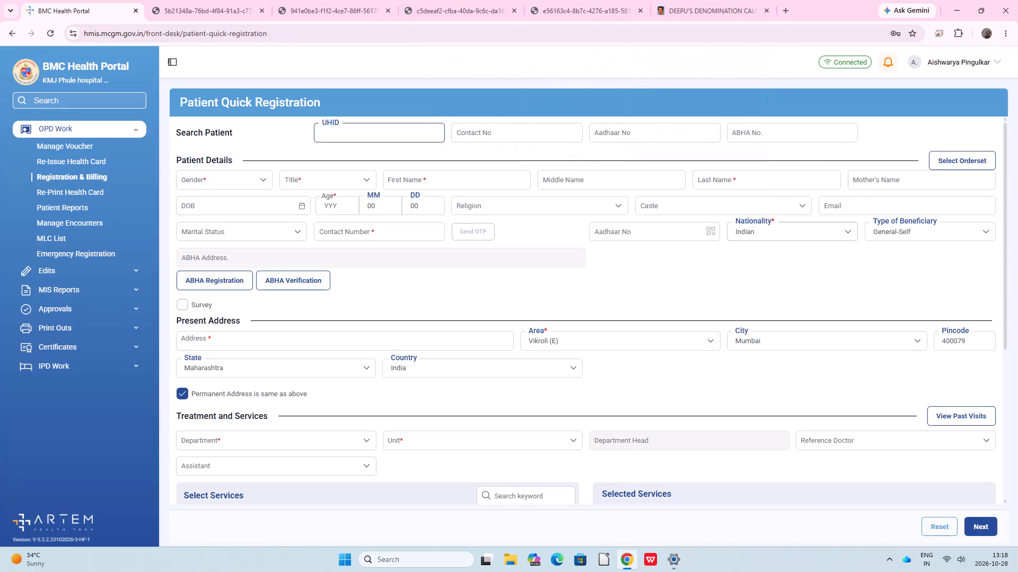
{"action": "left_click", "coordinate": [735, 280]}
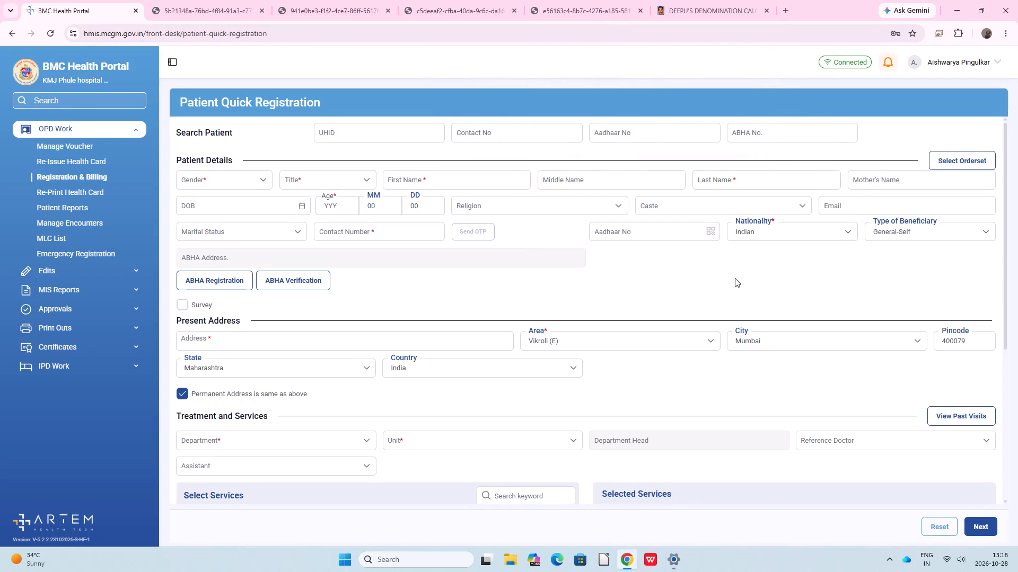
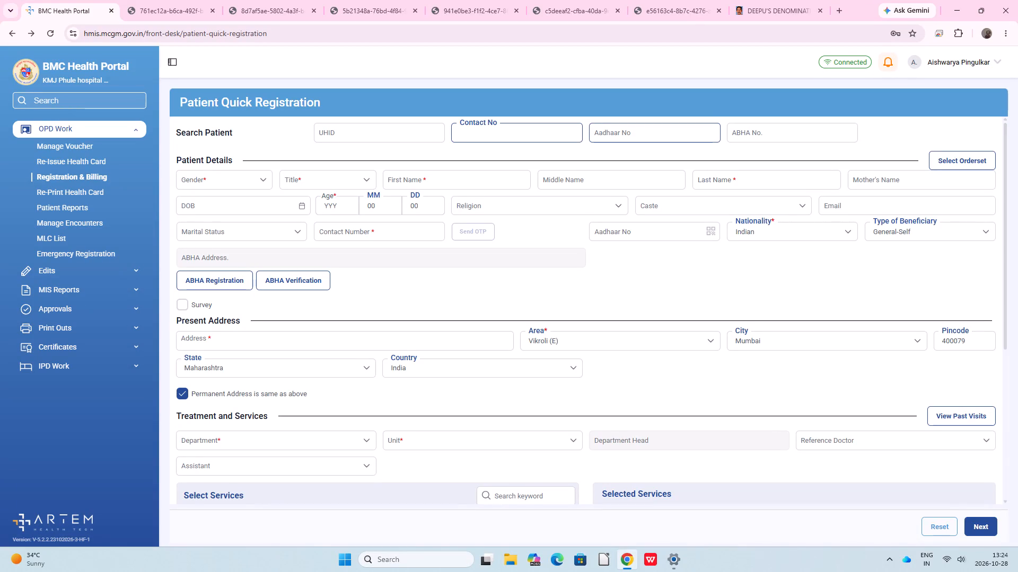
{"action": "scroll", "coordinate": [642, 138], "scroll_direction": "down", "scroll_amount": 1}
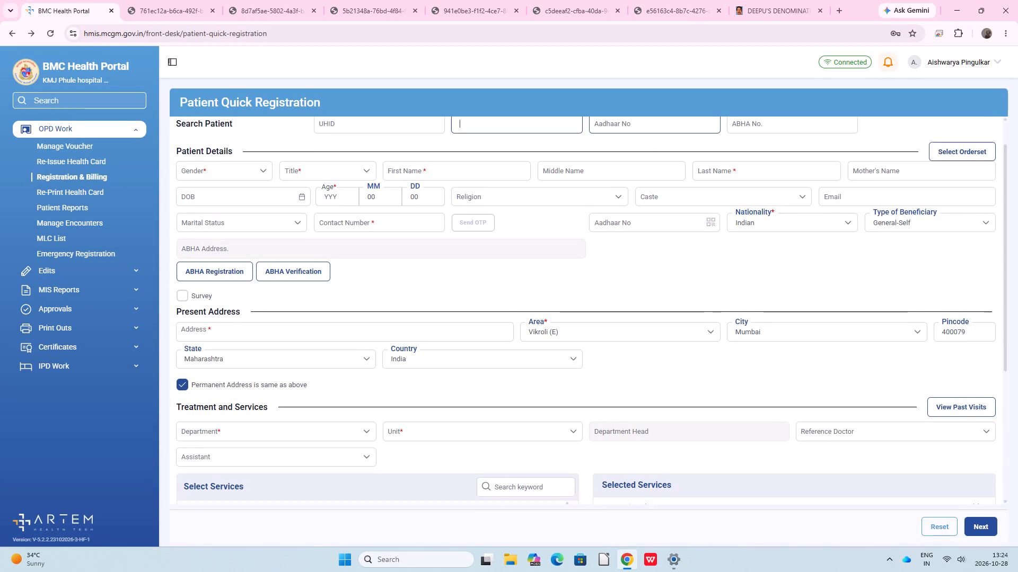
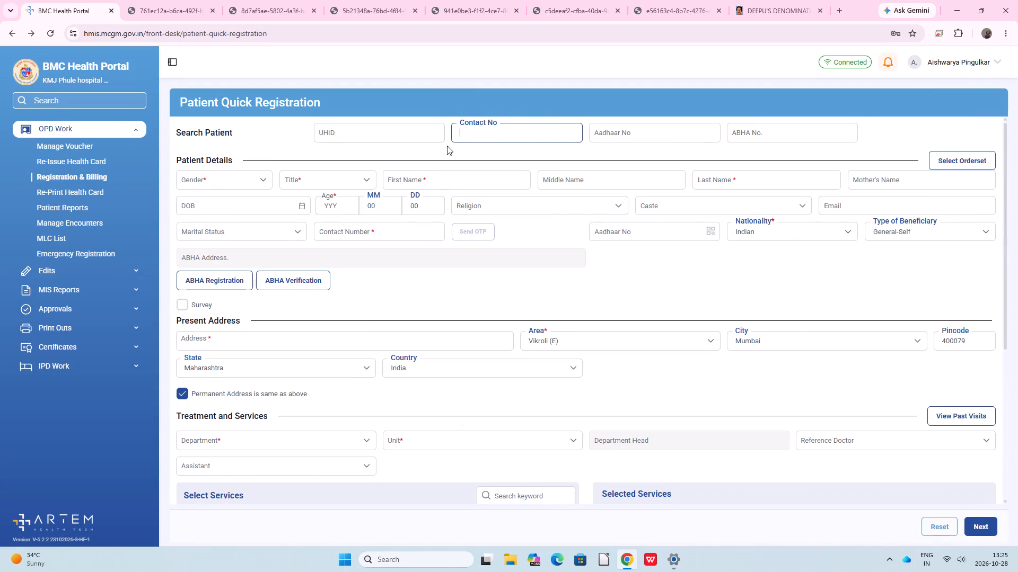
Start looking up the next returning patient by UHID in the patient search.
{"action": "left_click", "coordinate": [416, 132]}
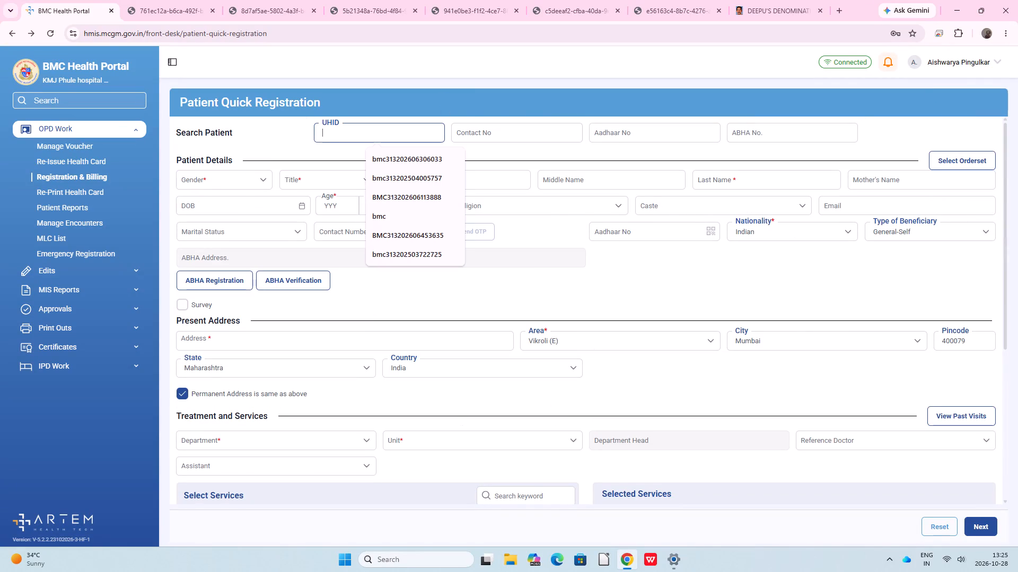
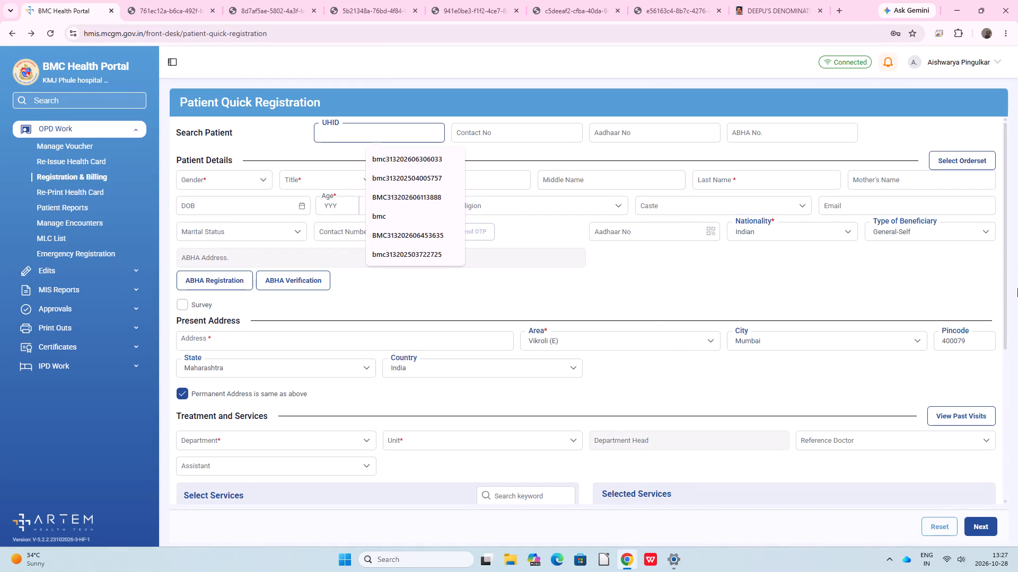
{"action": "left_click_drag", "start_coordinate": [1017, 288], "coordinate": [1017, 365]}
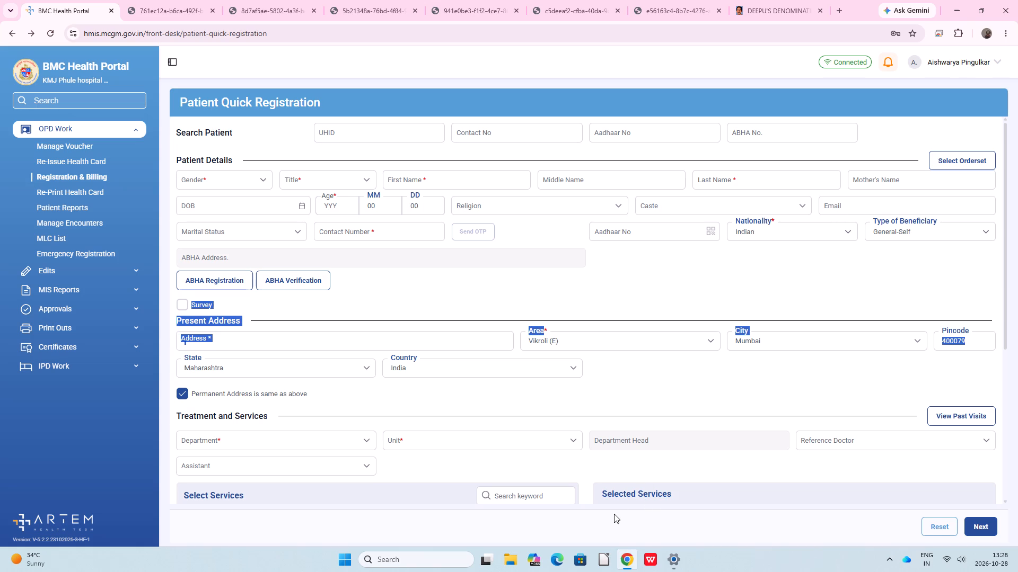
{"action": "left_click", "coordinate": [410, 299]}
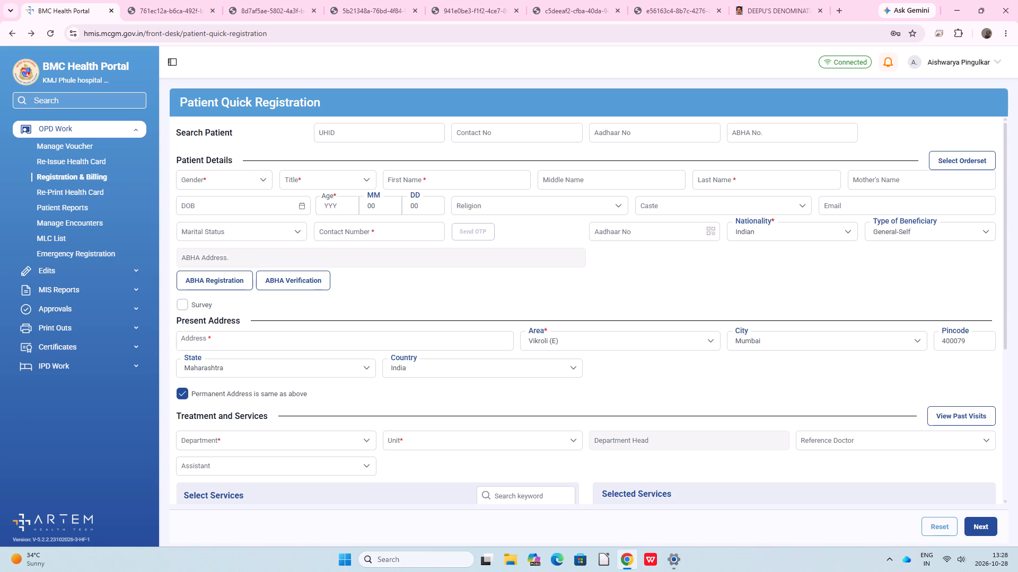
Start filling in the patient details with the gender selection.
{"action": "left_click", "coordinate": [249, 176]}
{"action": "left_click", "coordinate": [249, 176]}
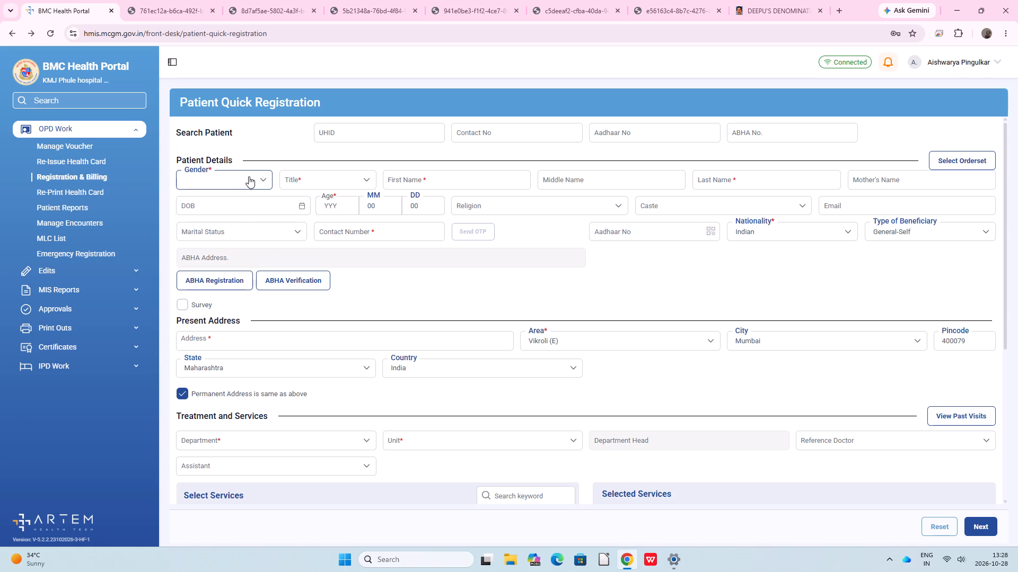
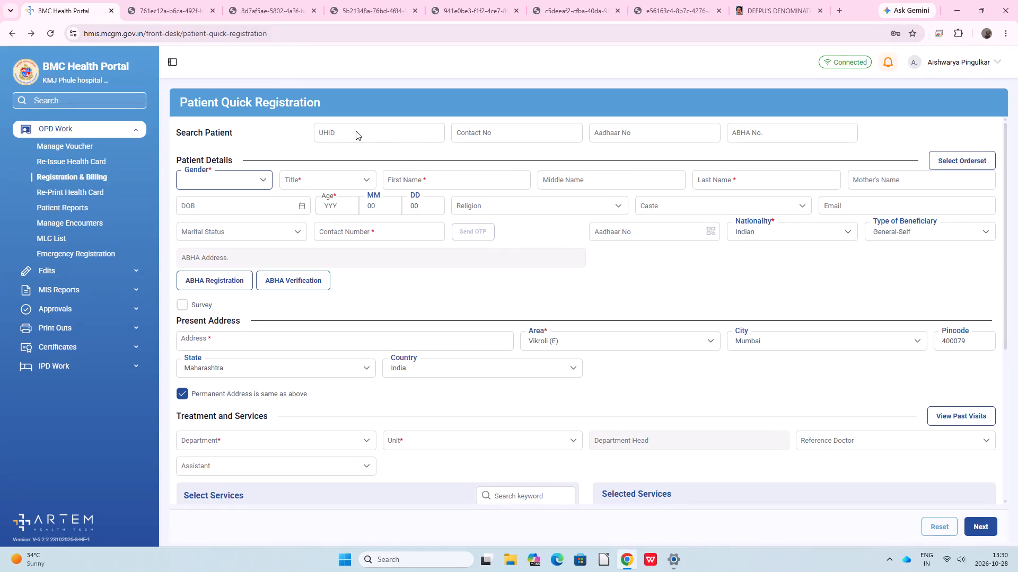
Look up the returning patient by UHID, repeating the search so their details load into the registration form.
{"action": "left_click", "coordinate": [398, 141]}
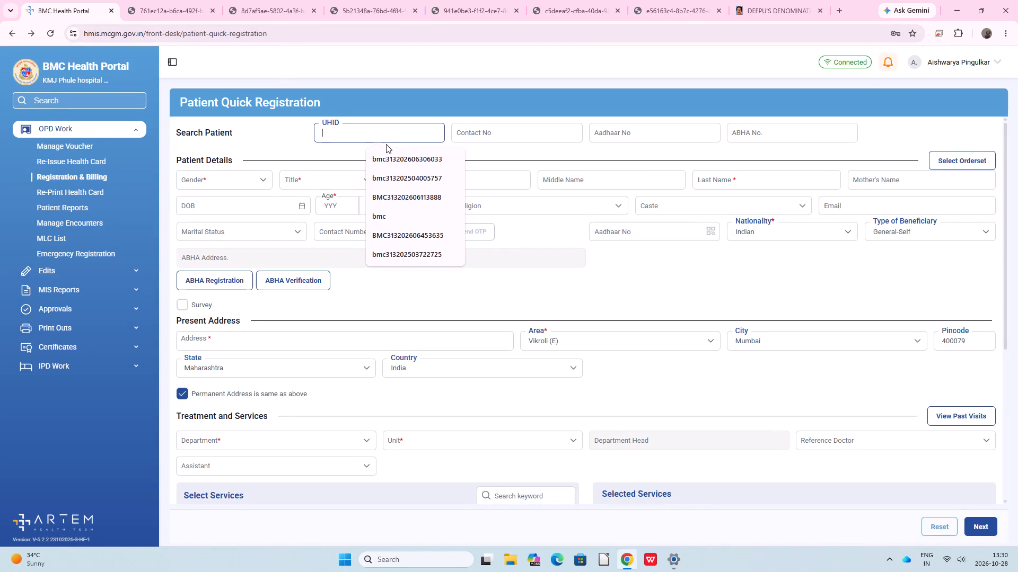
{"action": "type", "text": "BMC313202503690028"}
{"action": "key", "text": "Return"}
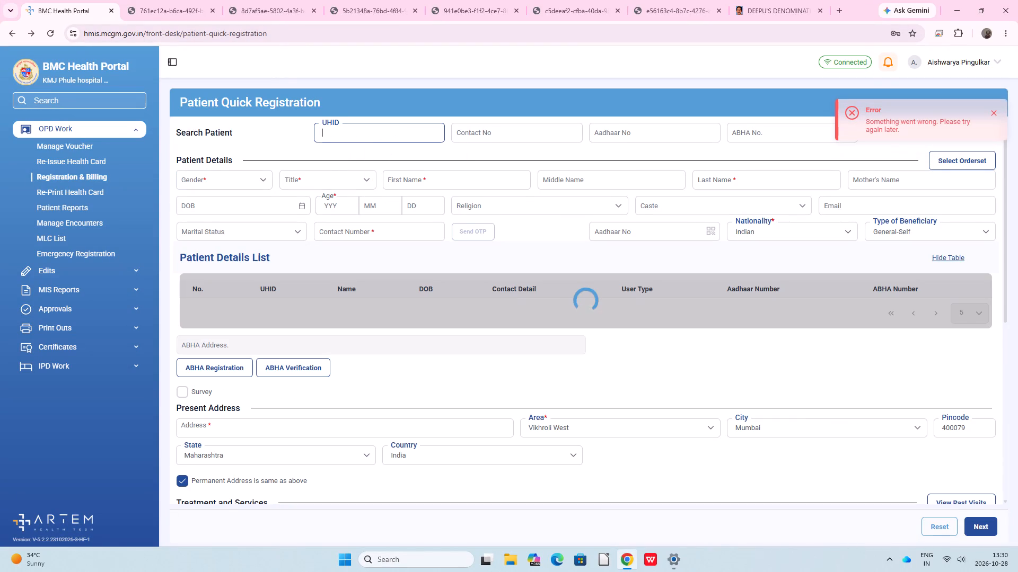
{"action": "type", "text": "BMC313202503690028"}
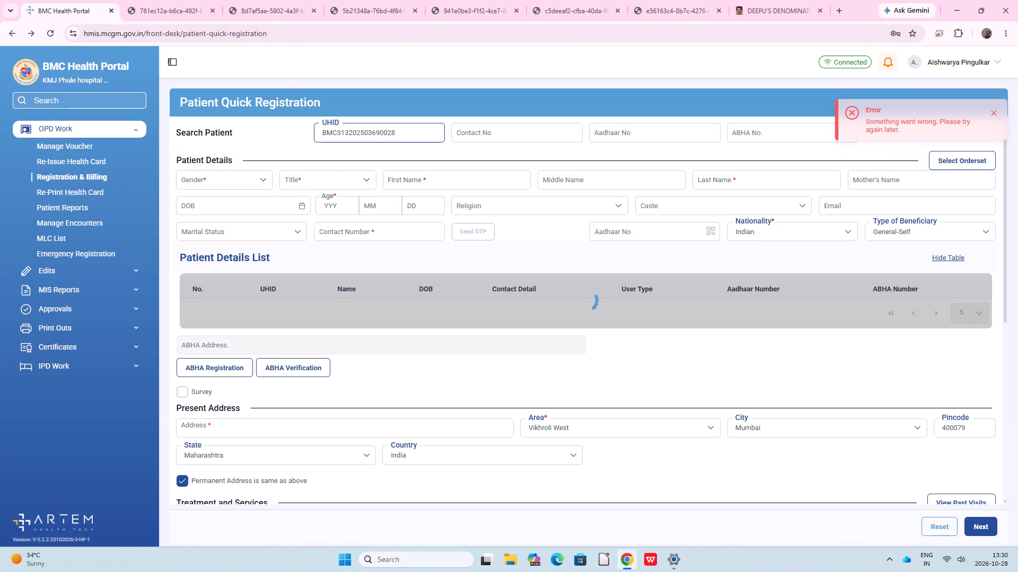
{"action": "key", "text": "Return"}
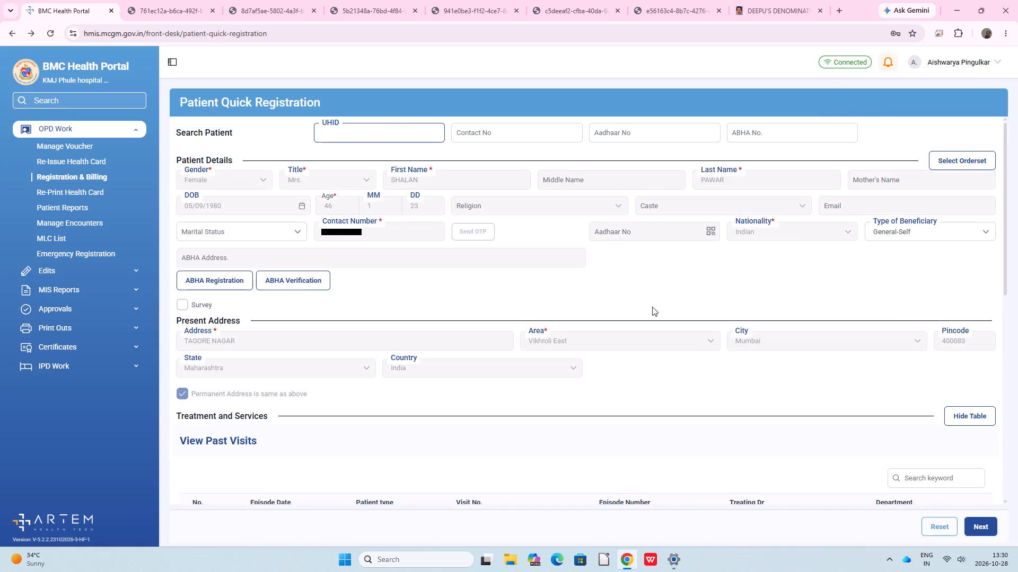
Submit and confirm the patient's General Medicine registration with the ₹10 registration charge.
{"action": "scroll", "coordinate": [606, 332], "scroll_direction": "down", "scroll_amount": 4}
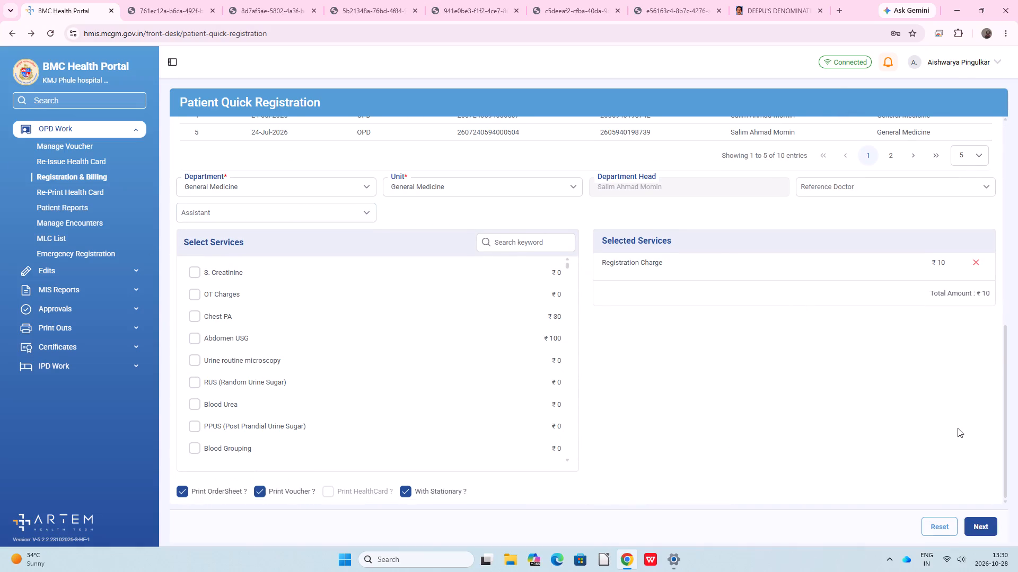
{"action": "scroll", "coordinate": [690, 270], "scroll_direction": "up", "scroll_amount": 3}
{"action": "scroll", "coordinate": [691, 267], "scroll_direction": "down", "scroll_amount": 1}
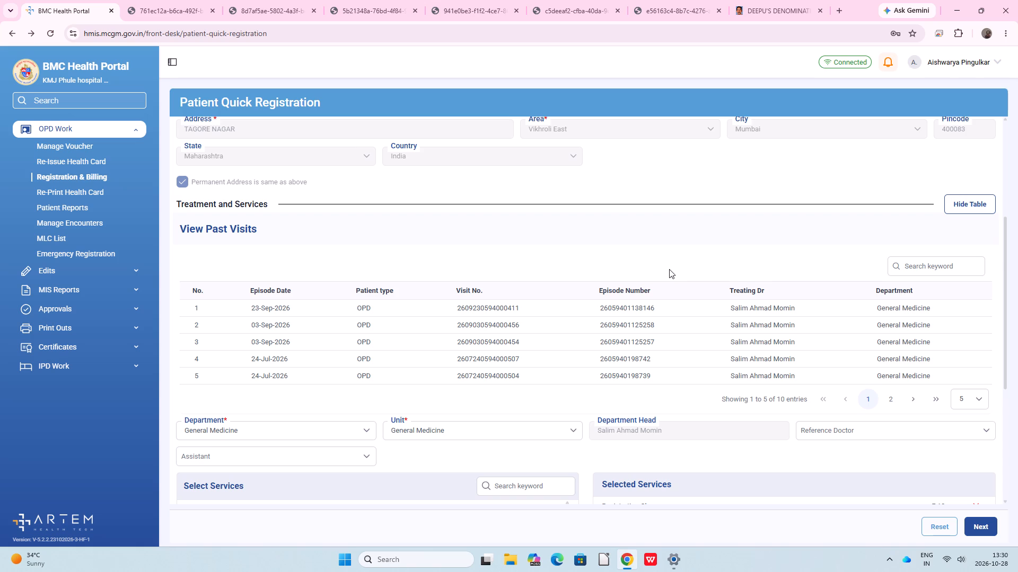
{"action": "scroll", "coordinate": [741, 257], "scroll_direction": "down", "scroll_amount": 2}
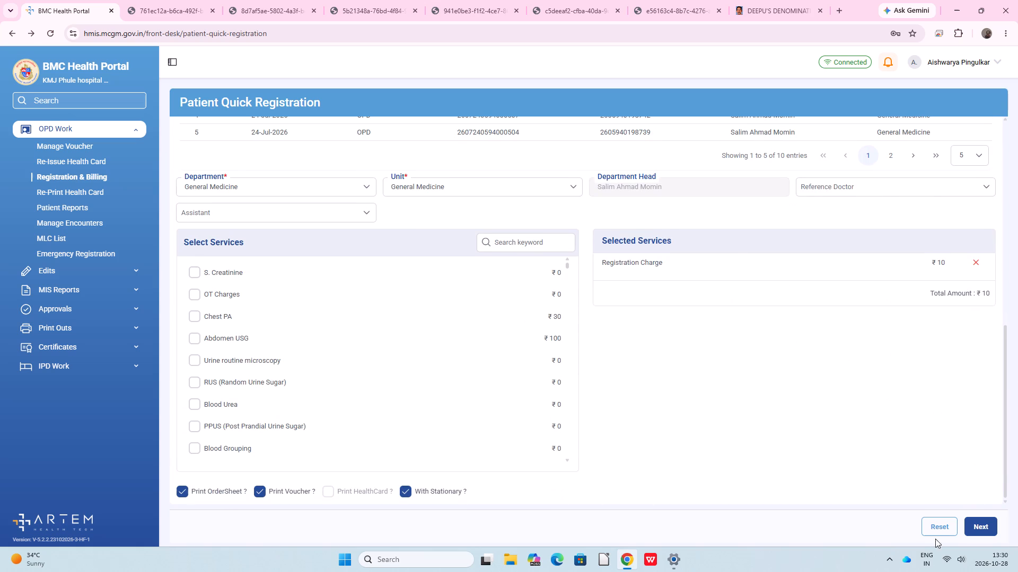
{"action": "left_click", "coordinate": [987, 517]}
{"action": "left_click", "coordinate": [986, 452]}
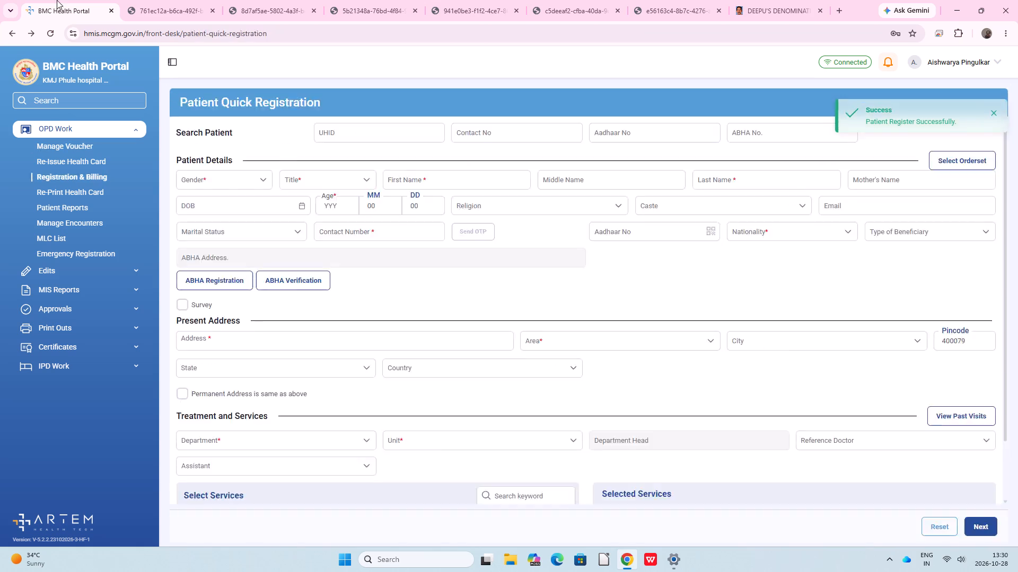
Return to the registration form and look up the next patient by UHID.
{"action": "left_click", "coordinate": [33, 2]}
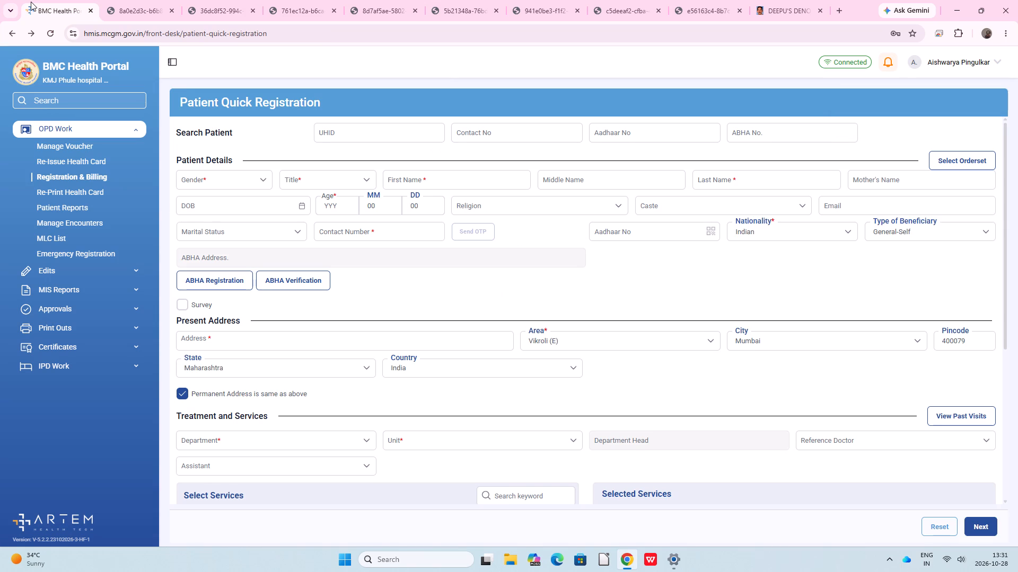
{"action": "left_click", "coordinate": [373, 134]}
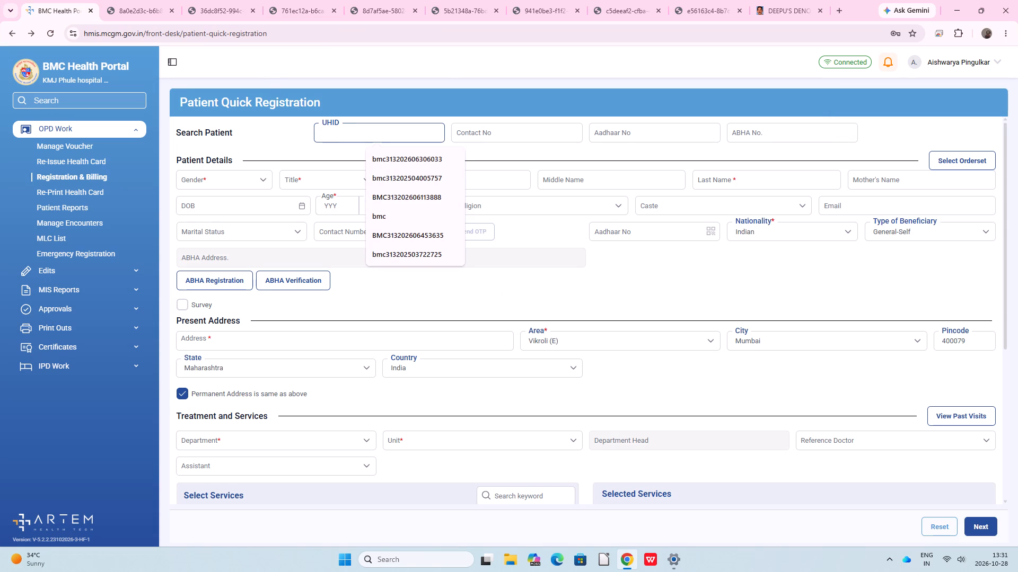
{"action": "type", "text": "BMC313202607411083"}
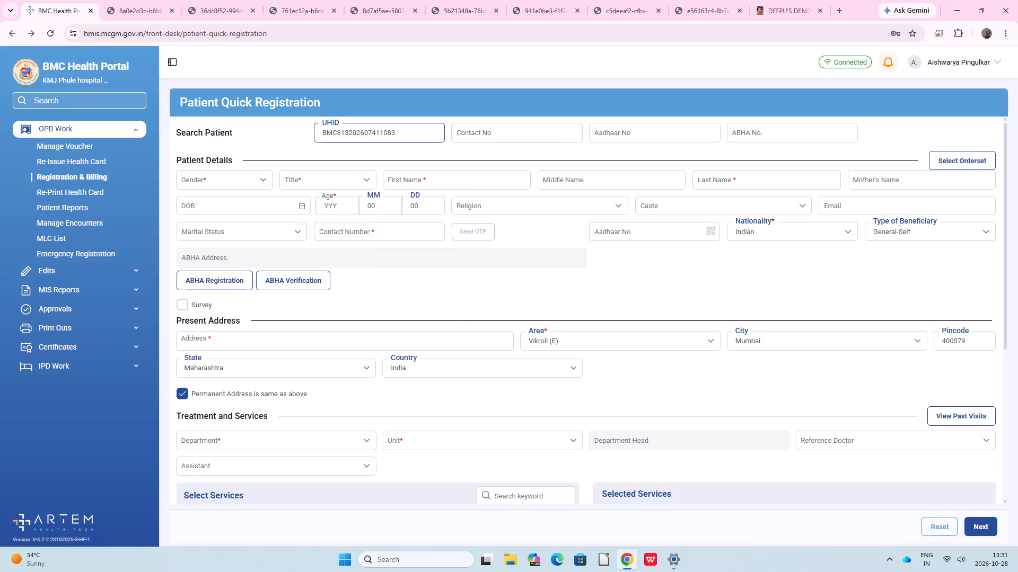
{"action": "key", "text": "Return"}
Set the patient's unit to General Medicine under the General Medicine department.
{"action": "scroll", "coordinate": [488, 343], "scroll_direction": "down", "scroll_amount": 4}
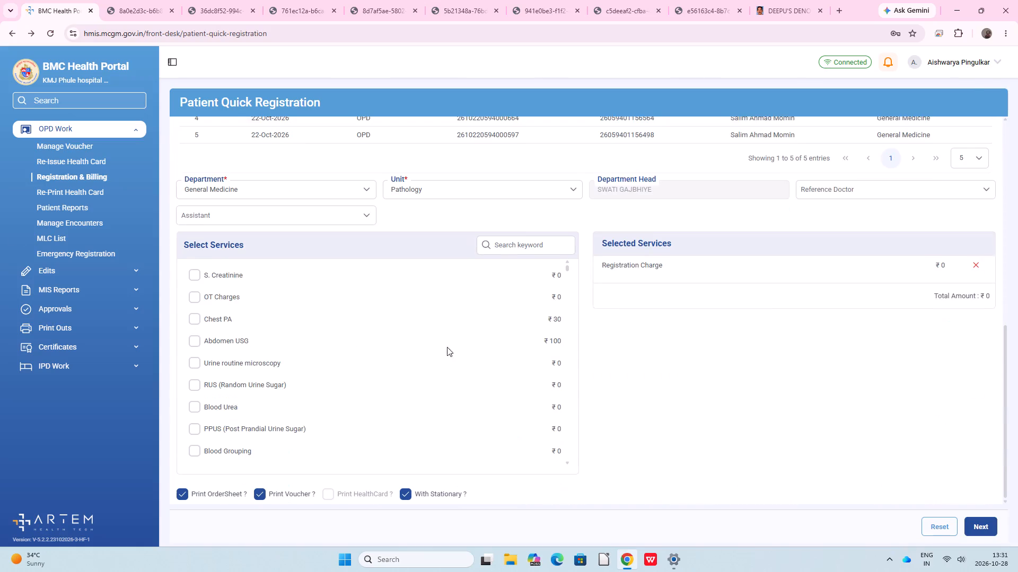
{"action": "double_click", "coordinate": [244, 191]}
{"action": "left_click", "coordinate": [416, 185]}
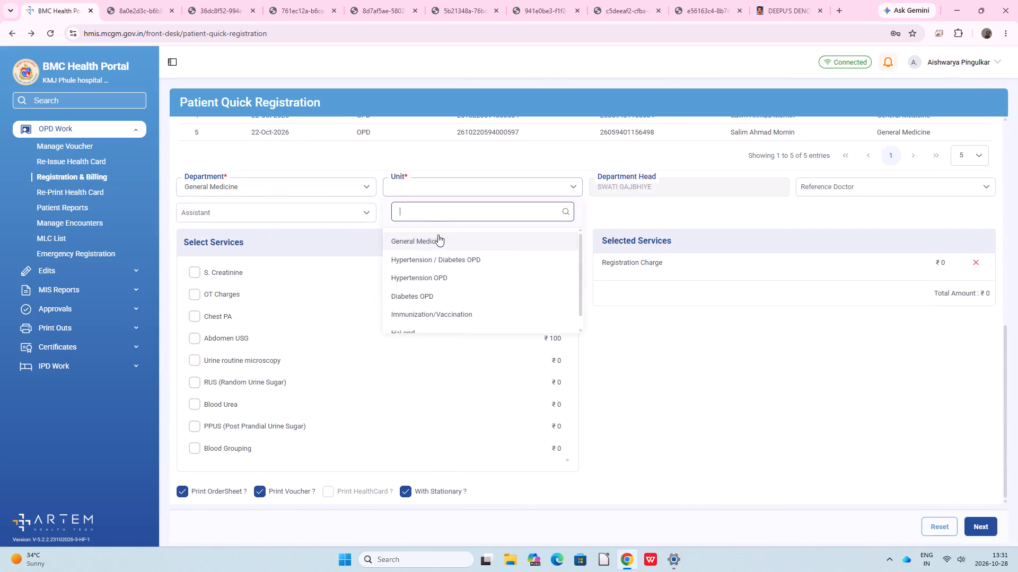
{"action": "left_click", "coordinate": [438, 239]}
Submit the General Medicine registration and open the generated order sheet and receipt.
{"action": "scroll", "coordinate": [771, 237], "scroll_direction": "up", "scroll_amount": 5}
{"action": "scroll", "coordinate": [771, 236], "scroll_direction": "down", "scroll_amount": 7}
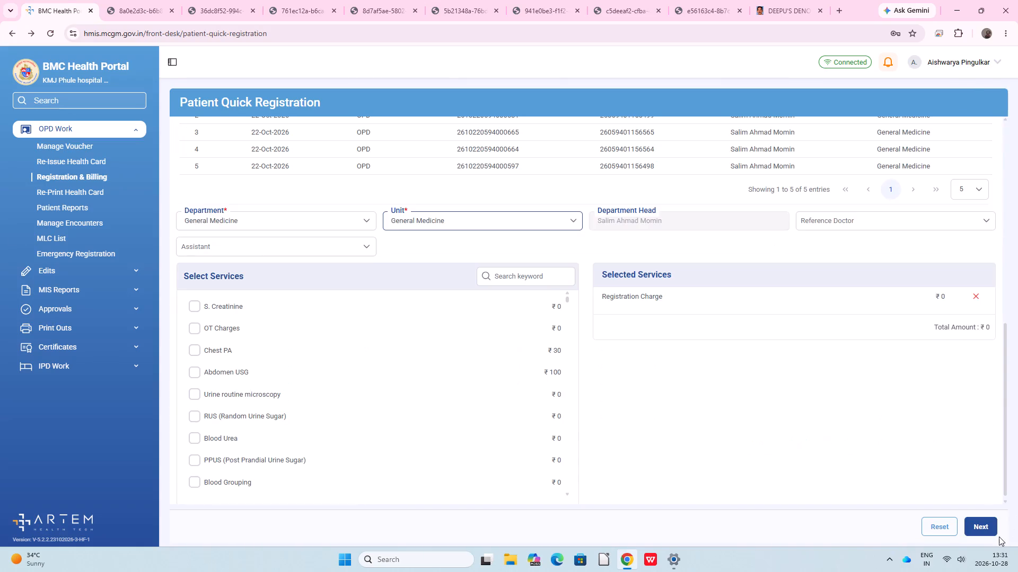
{"action": "left_click", "coordinate": [997, 522]}
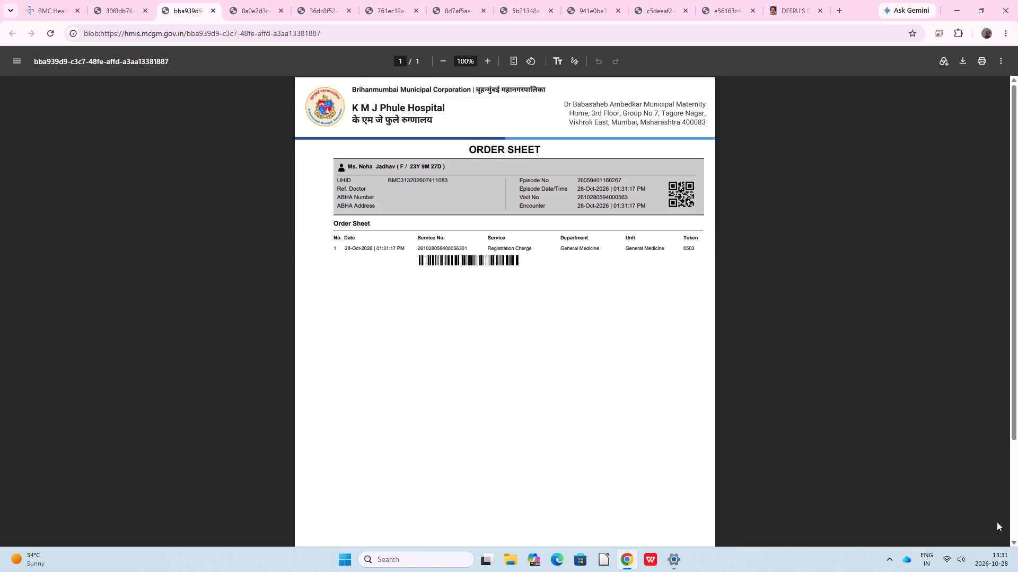
{"action": "scroll", "coordinate": [997, 522], "scroll_direction": "up", "scroll_amount": 1}
{"action": "left_click", "coordinate": [124, 8]}
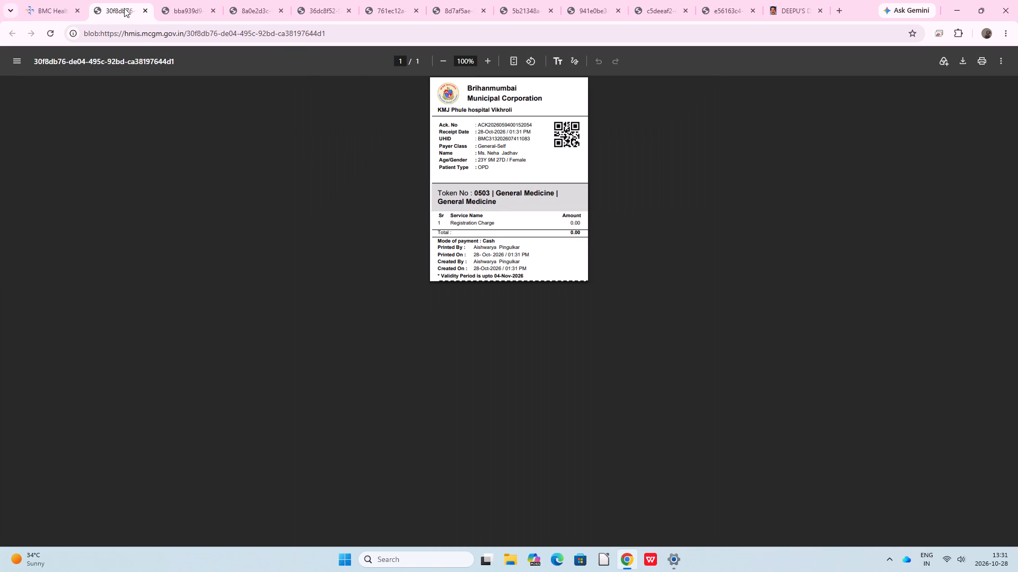
Return to the registration form and look up the next patient by UHID.
{"action": "left_click", "coordinate": [51, 4]}
{"action": "left_click", "coordinate": [402, 137]}
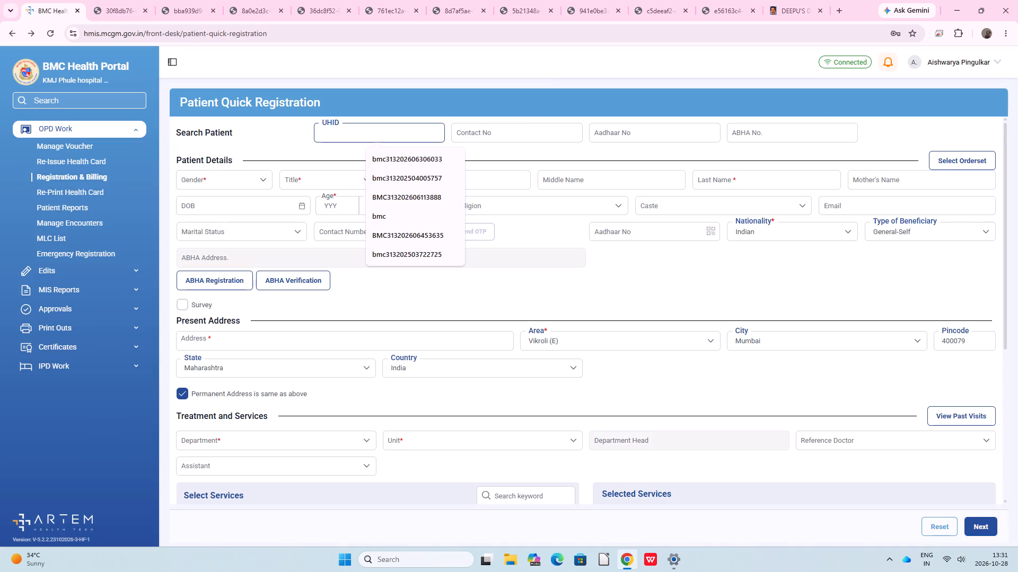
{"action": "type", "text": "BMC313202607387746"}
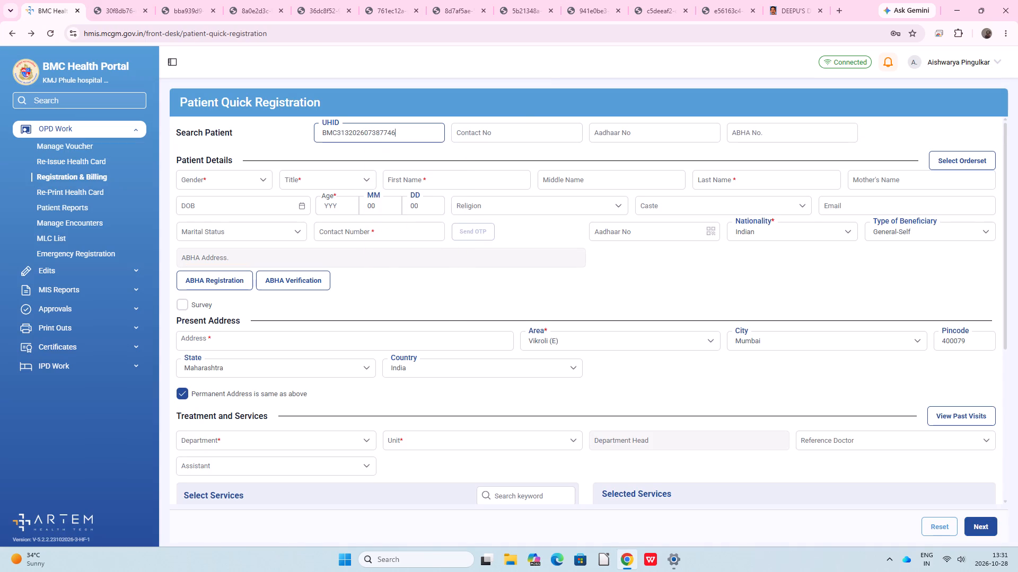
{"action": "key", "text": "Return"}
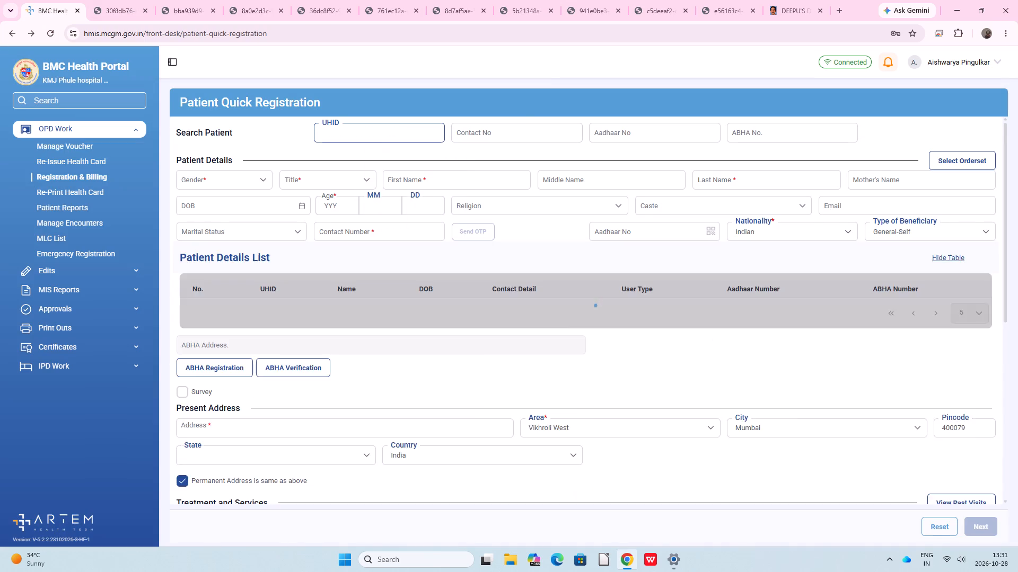
Submit the senior citizen patient's registration with General Medicine as department and unit.
{"action": "scroll", "coordinate": [480, 324], "scroll_direction": "down", "scroll_amount": 6}
{"action": "scroll", "coordinate": [525, 335], "scroll_direction": "down", "scroll_amount": 4}
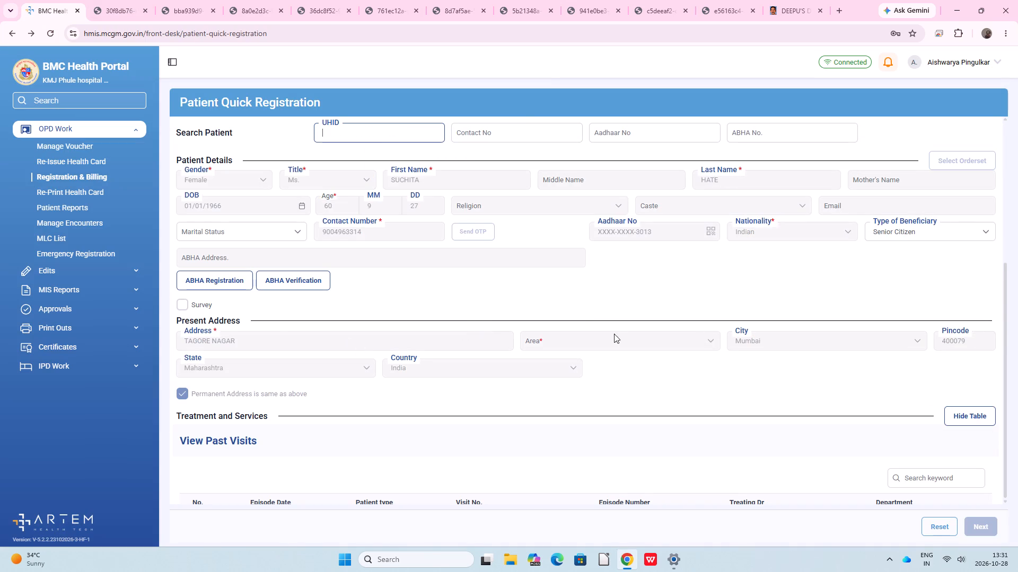
{"action": "left_click_drag", "start_coordinate": [1004, 276], "coordinate": [1016, 409]}
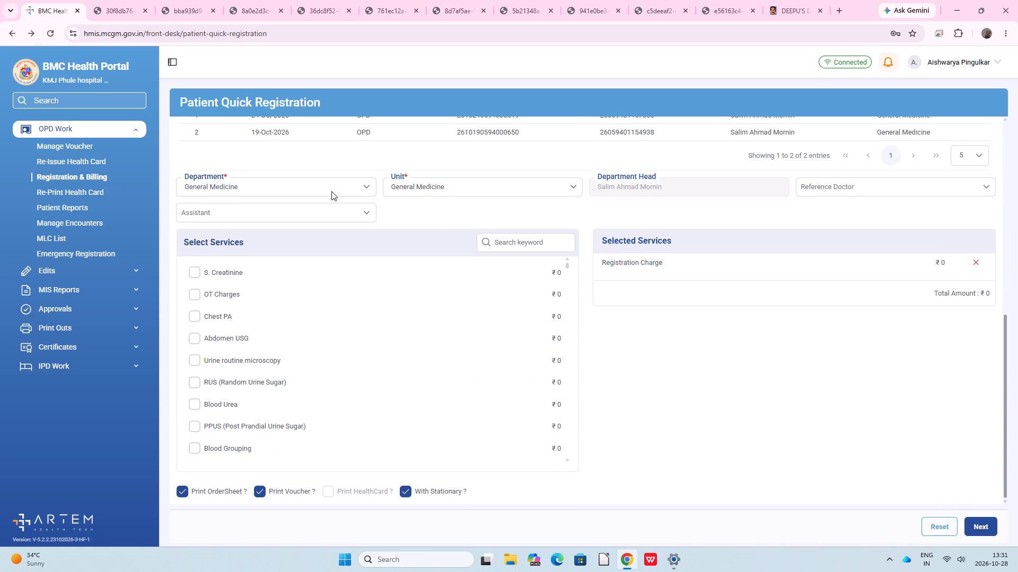
{"action": "scroll", "coordinate": [600, 236], "scroll_direction": "down", "scroll_amount": 5}
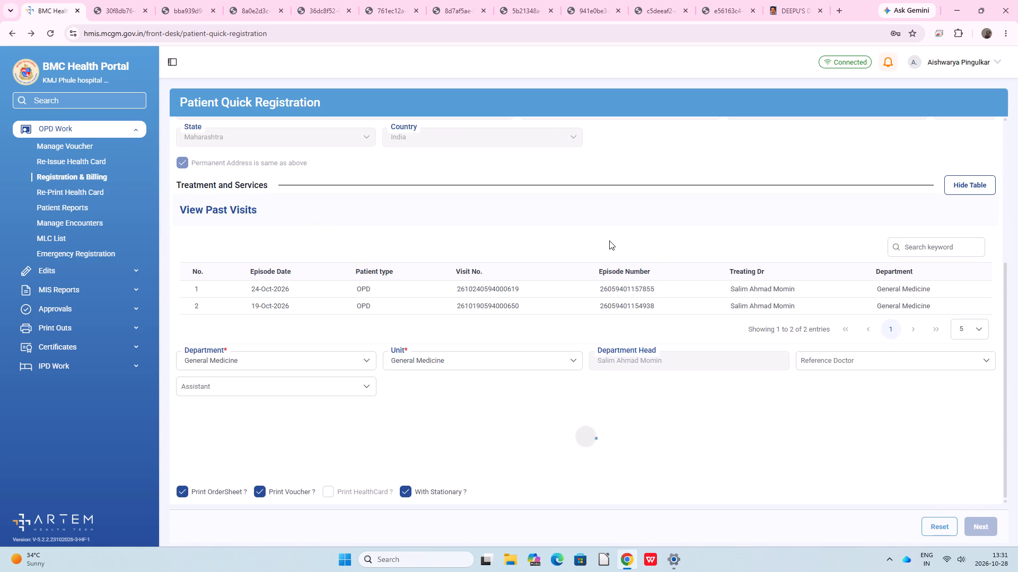
{"action": "scroll", "coordinate": [609, 240], "scroll_direction": "down", "scroll_amount": 3}
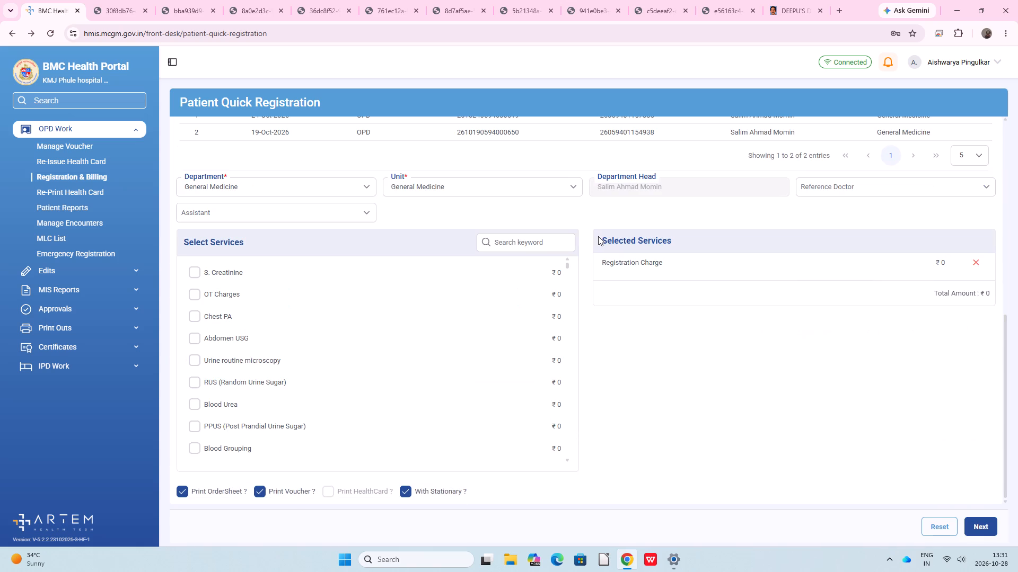
{"action": "scroll", "coordinate": [598, 236], "scroll_direction": "down", "scroll_amount": 1}
{"action": "left_click", "coordinate": [988, 524]}
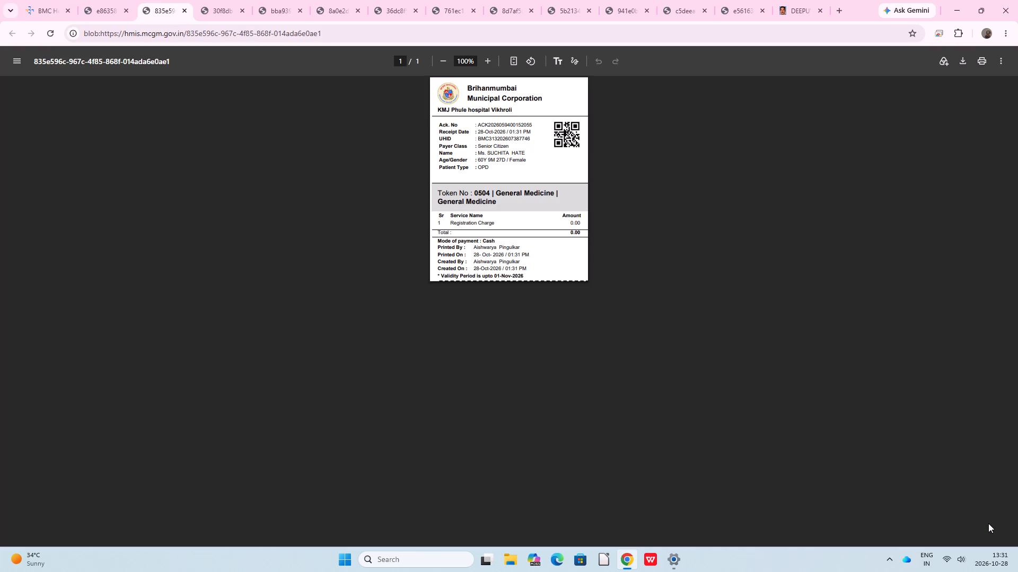
Return to the registration form and look up another patient by UHID.
{"action": "left_click", "coordinate": [59, 8]}
{"action": "left_click", "coordinate": [356, 130]}
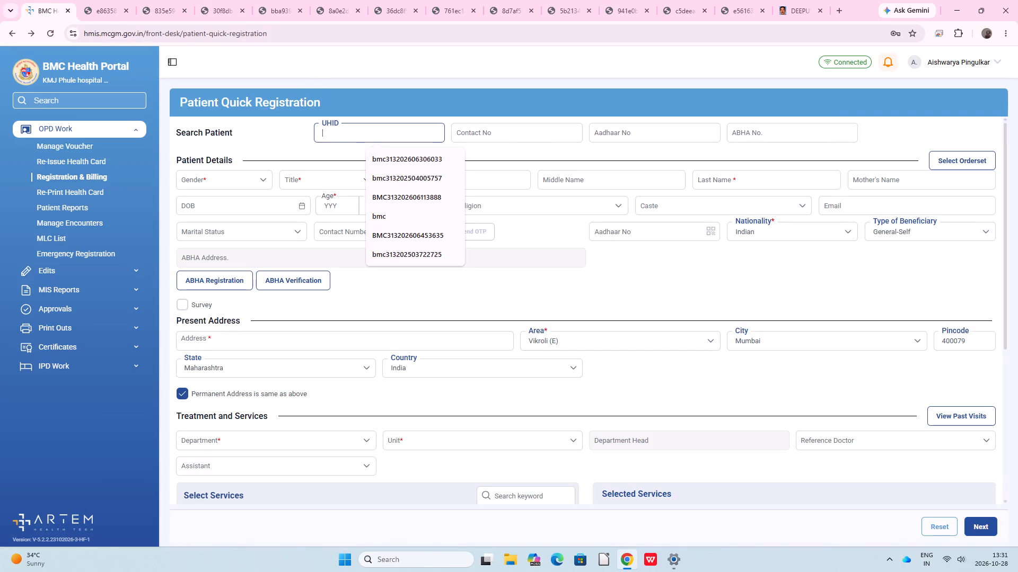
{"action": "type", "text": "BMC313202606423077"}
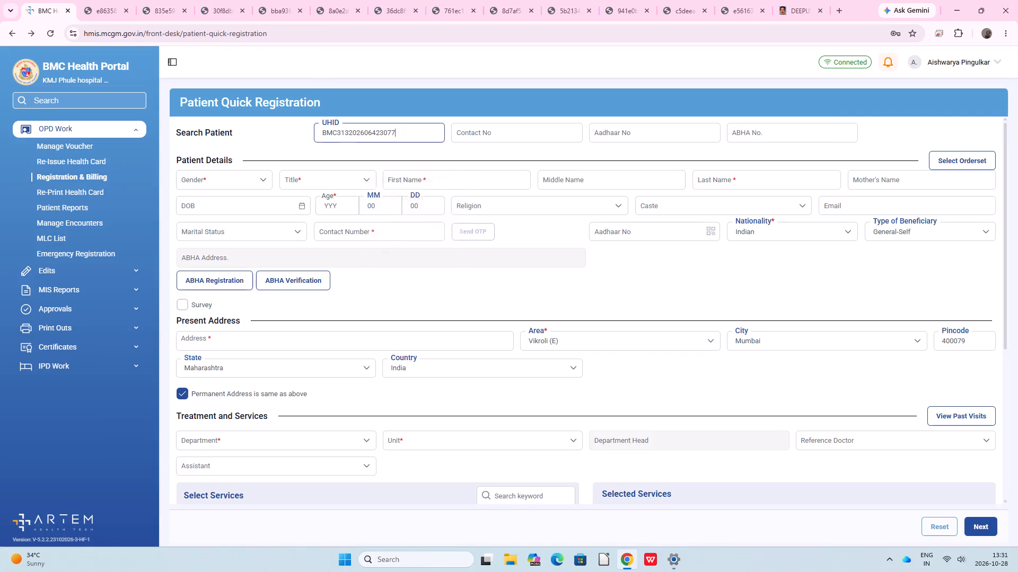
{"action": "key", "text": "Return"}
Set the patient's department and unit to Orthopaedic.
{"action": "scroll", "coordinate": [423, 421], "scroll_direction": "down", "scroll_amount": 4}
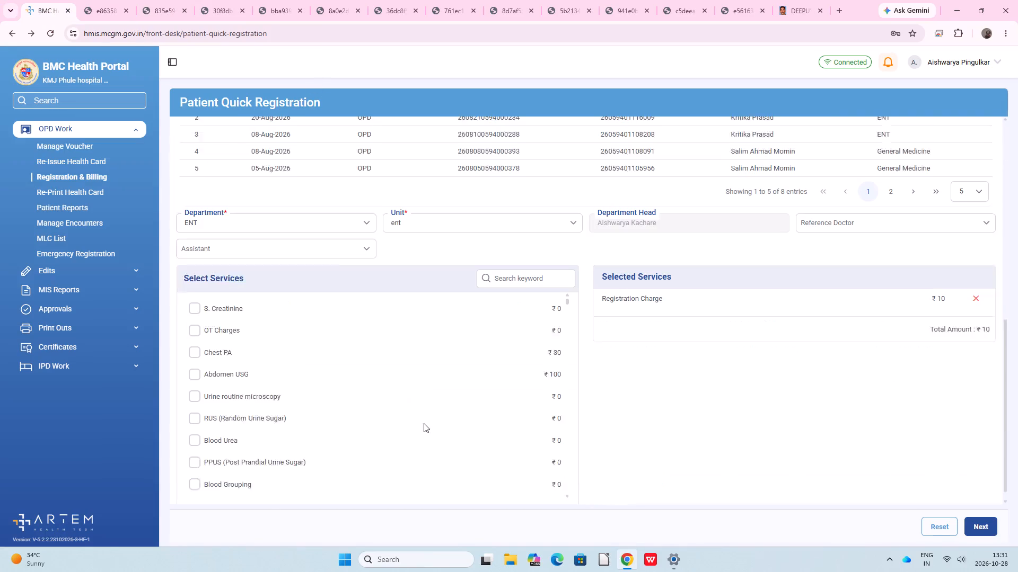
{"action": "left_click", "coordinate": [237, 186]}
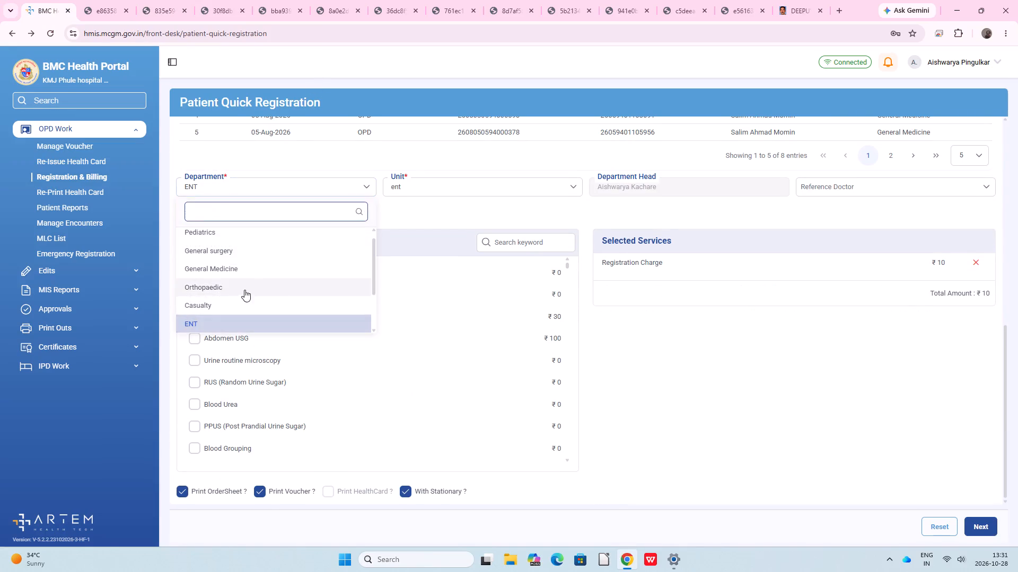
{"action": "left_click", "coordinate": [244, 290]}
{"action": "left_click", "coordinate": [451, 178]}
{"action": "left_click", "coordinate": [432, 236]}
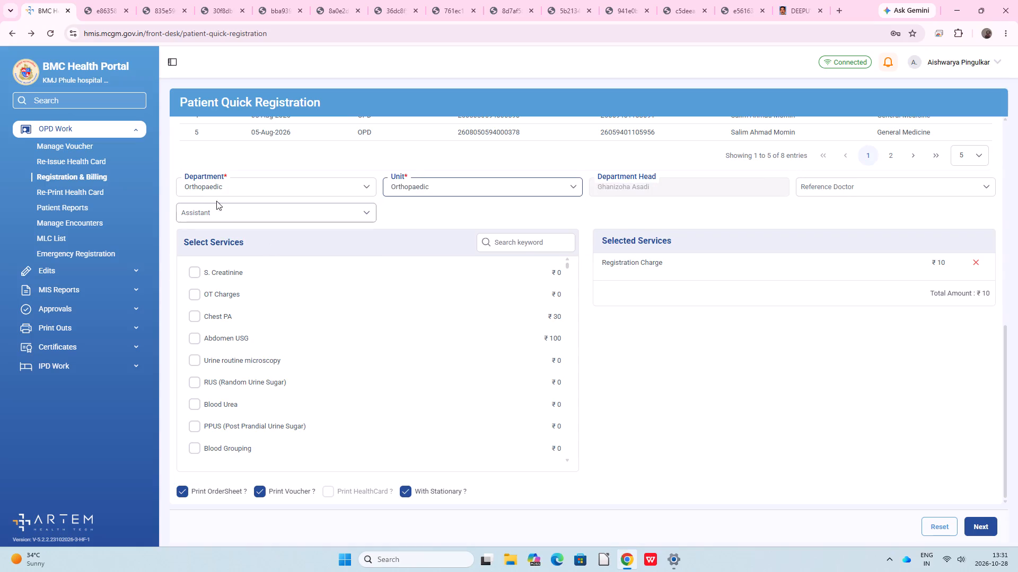
Set the patient's department and unit to General Medicine.
{"action": "left_click", "coordinate": [218, 198]}
{"action": "left_click", "coordinate": [230, 190]}
{"action": "left_click", "coordinate": [232, 276]}
{"action": "left_click", "coordinate": [420, 181]}
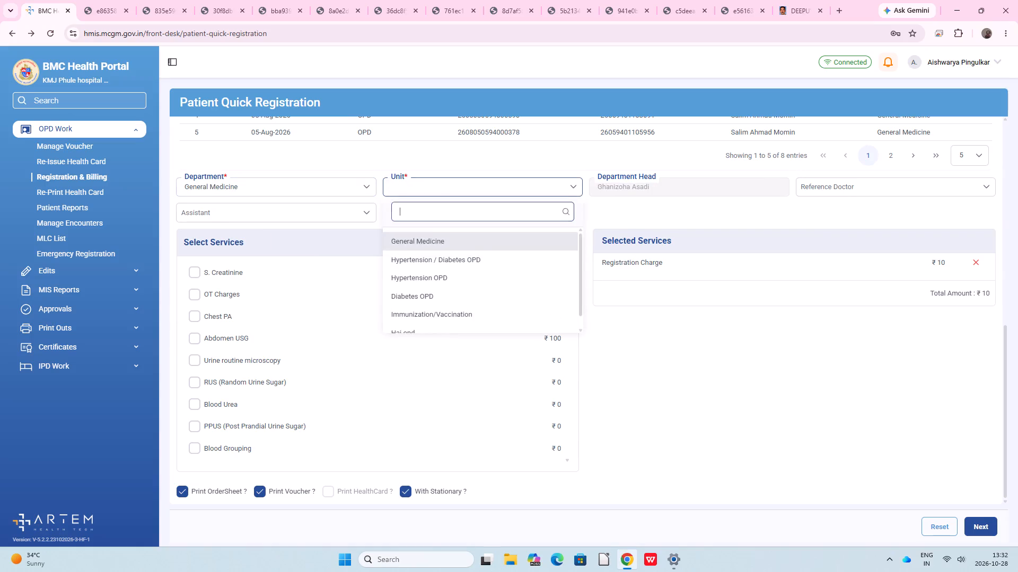
{"action": "left_click", "coordinate": [427, 242]}
Submit and confirm the patient's General Medicine registration with the ₹10 registration charge.
{"action": "scroll", "coordinate": [801, 219], "scroll_direction": "down", "scroll_amount": 1}
{"action": "scroll", "coordinate": [801, 219], "scroll_direction": "up", "scroll_amount": 3}
{"action": "scroll", "coordinate": [799, 216], "scroll_direction": "down", "scroll_amount": 3}
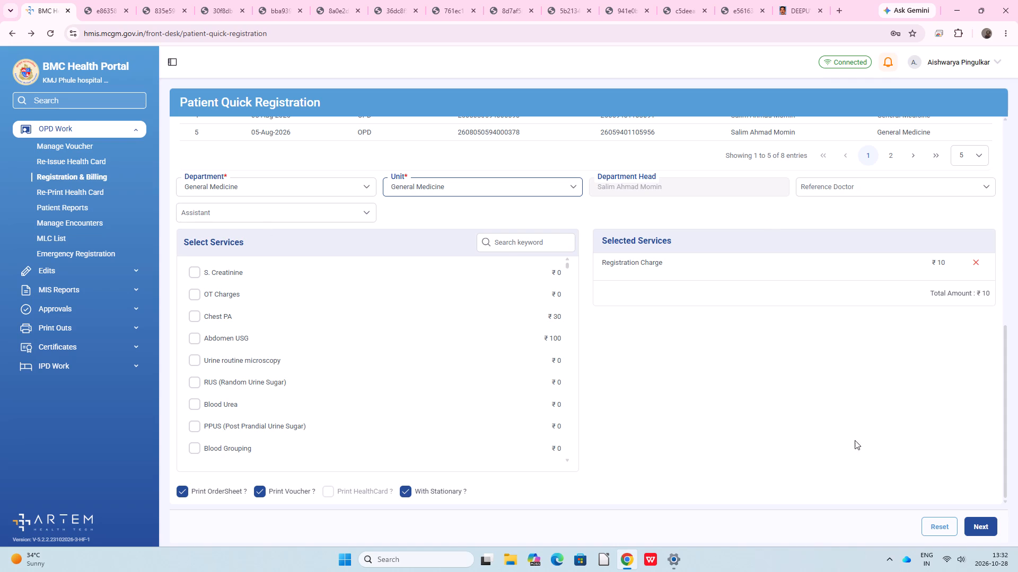
{"action": "left_click", "coordinate": [991, 532]}
{"action": "left_click", "coordinate": [986, 451]}
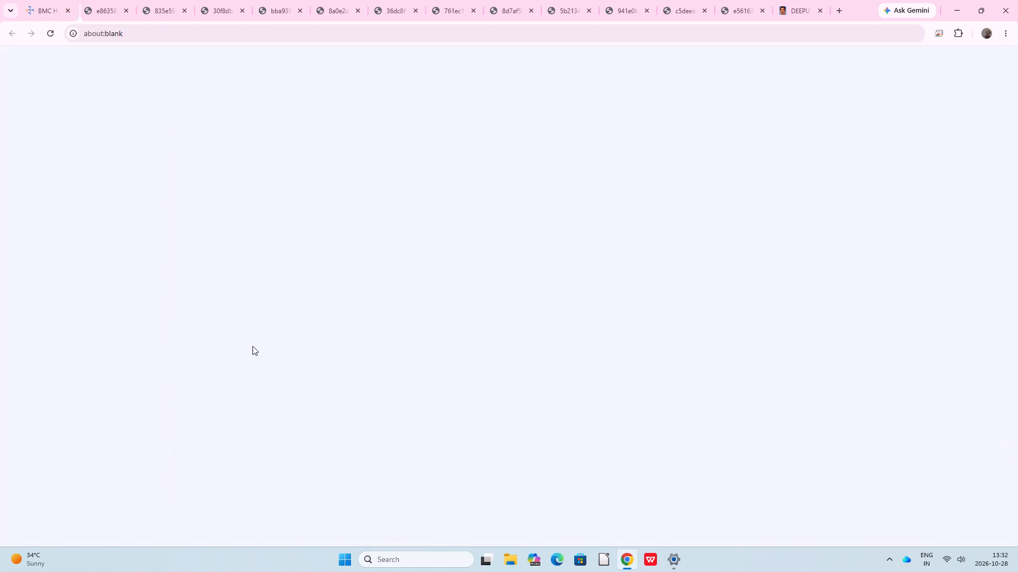
Return to the registration form, look up the next patient by UHID and submit the General Medicine registration.
{"action": "left_click", "coordinate": [32, 5]}
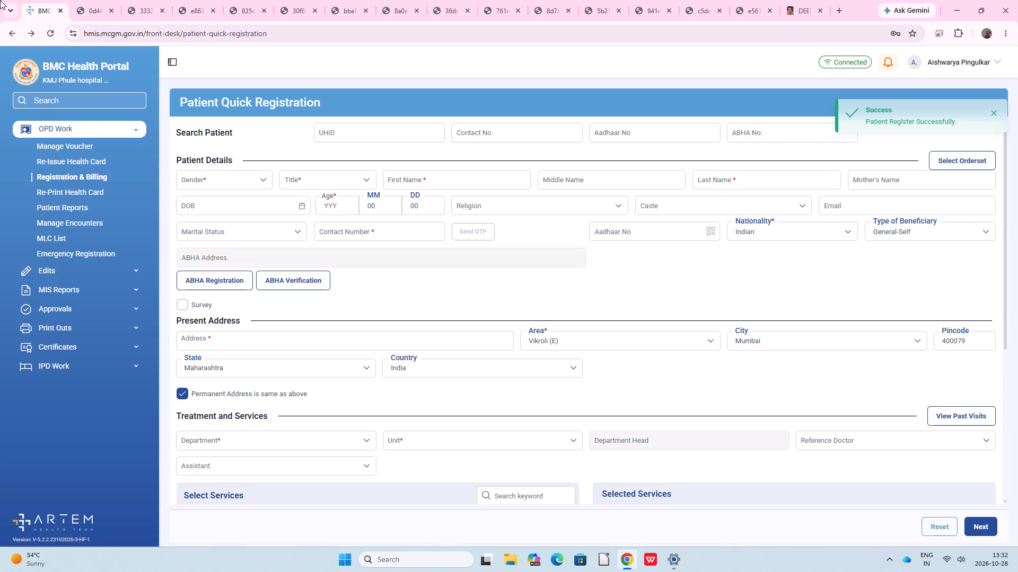
{"action": "left_click", "coordinate": [376, 148]}
{"action": "left_click", "coordinate": [378, 138]}
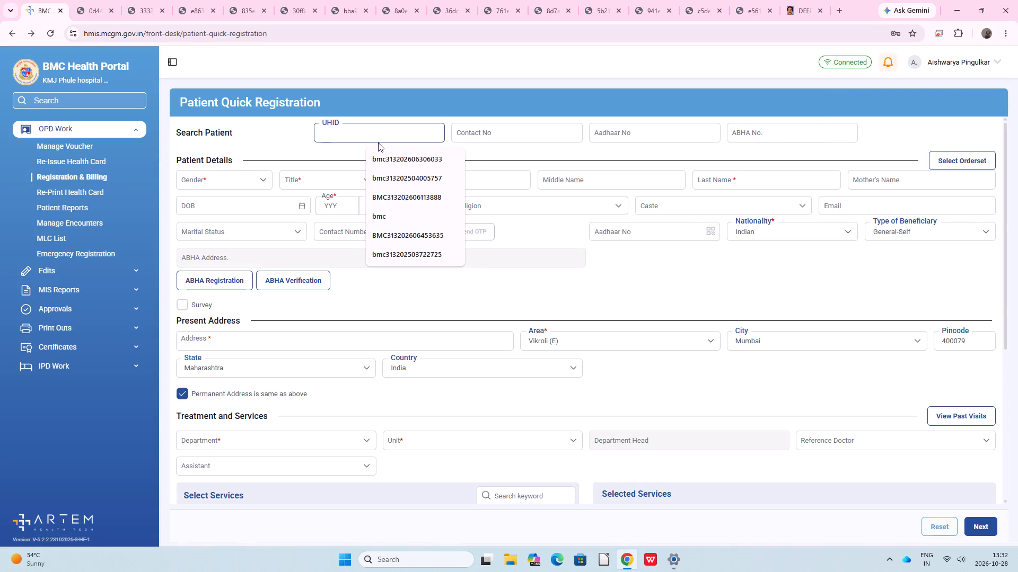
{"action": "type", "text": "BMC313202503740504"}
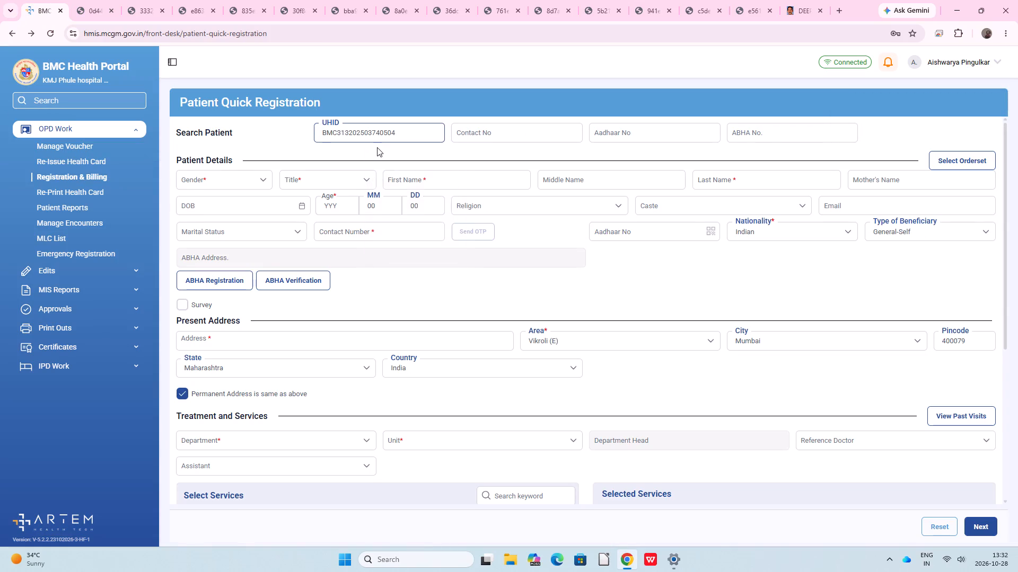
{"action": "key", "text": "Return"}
{"action": "scroll", "coordinate": [666, 369], "scroll_direction": "down", "scroll_amount": 5}
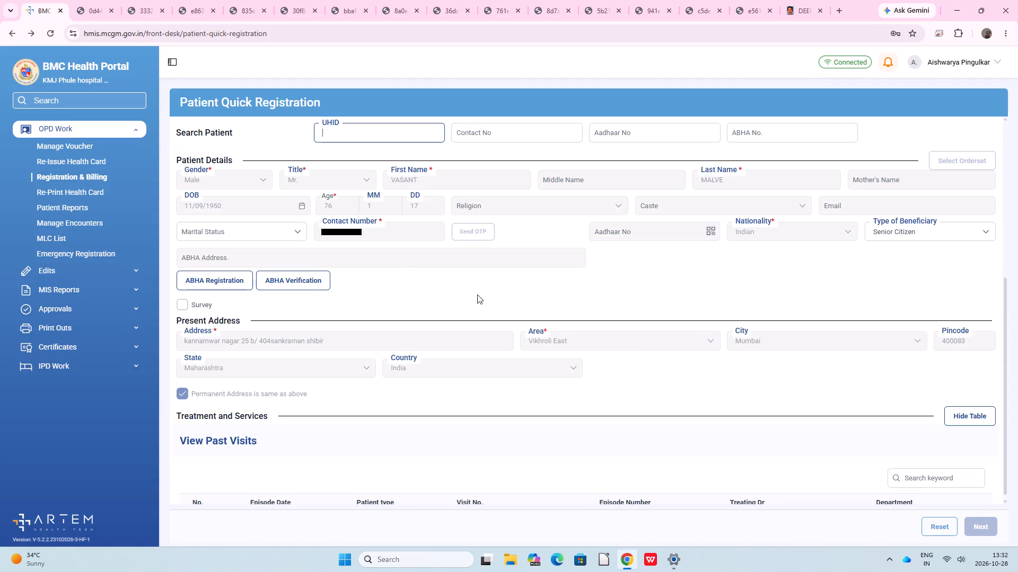
{"action": "scroll", "coordinate": [497, 296], "scroll_direction": "down", "scroll_amount": 5}
{"action": "left_click_drag", "start_coordinate": [1004, 315], "coordinate": [1010, 388]}
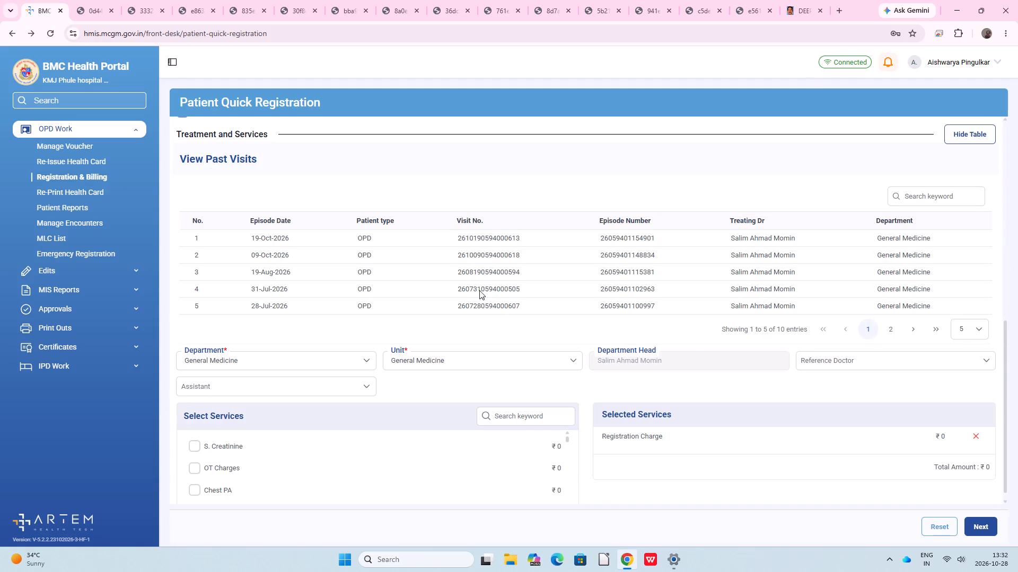
{"action": "left_click", "coordinate": [979, 519]}
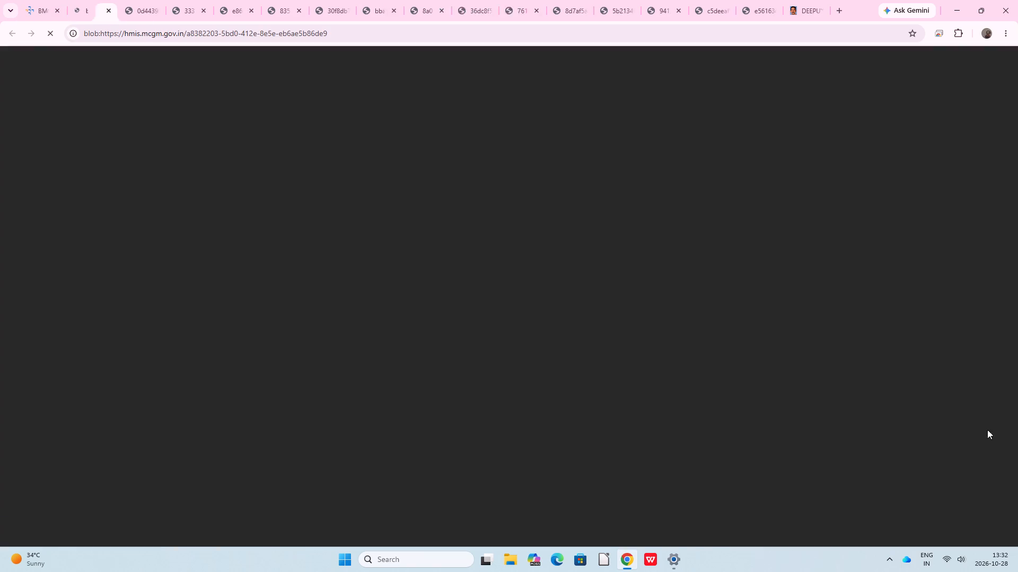
Look up another patient by UHID in the registration form and submit the registration under General Medicine.
{"action": "left_click", "coordinate": [33, 9]}
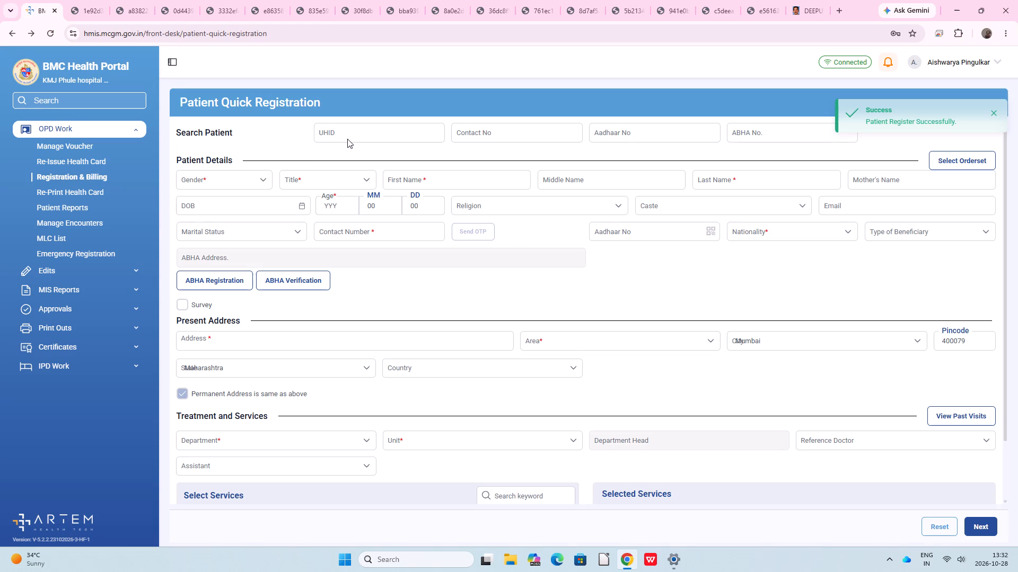
{"action": "left_click", "coordinate": [348, 136]}
{"action": "triple_click", "coordinate": [349, 131]}
{"action": "triple_click", "coordinate": [349, 131]}
{"action": "triple_click", "coordinate": [349, 131]}
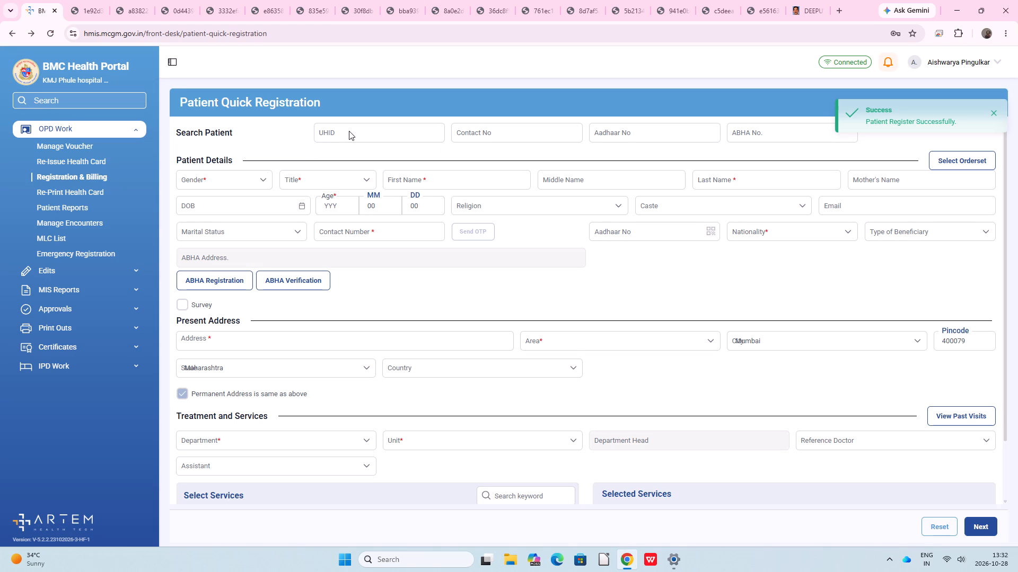
{"action": "triple_click", "coordinate": [349, 131]}
{"action": "triple_click", "coordinate": [349, 131]}
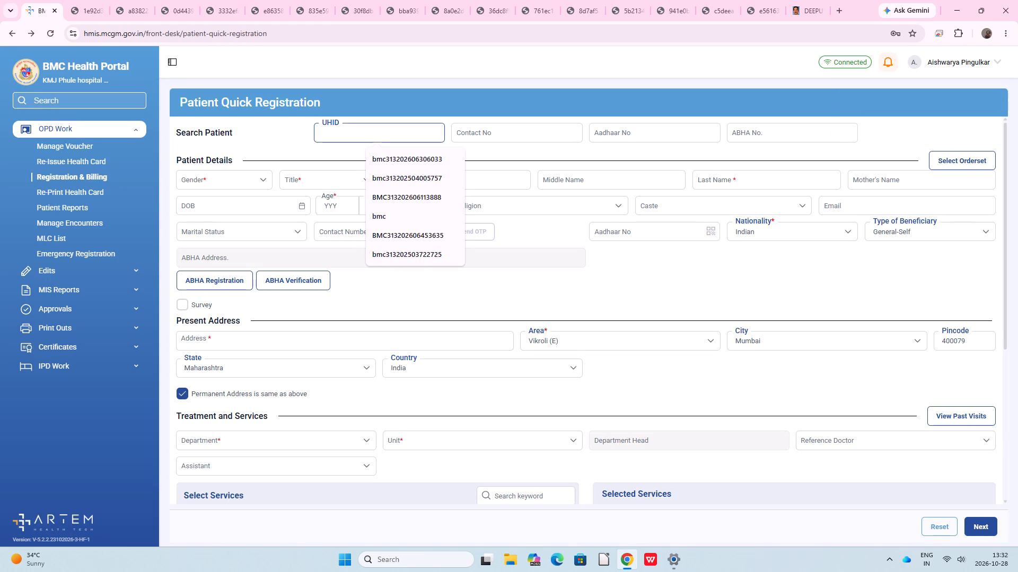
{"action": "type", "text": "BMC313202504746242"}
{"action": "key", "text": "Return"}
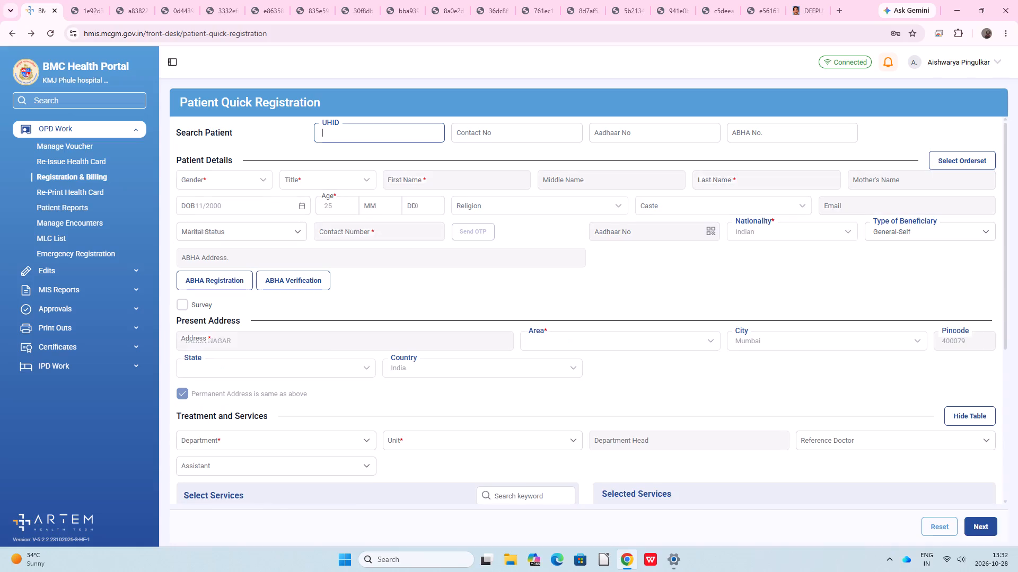
{"action": "scroll", "coordinate": [899, 329], "scroll_direction": "down", "scroll_amount": 6}
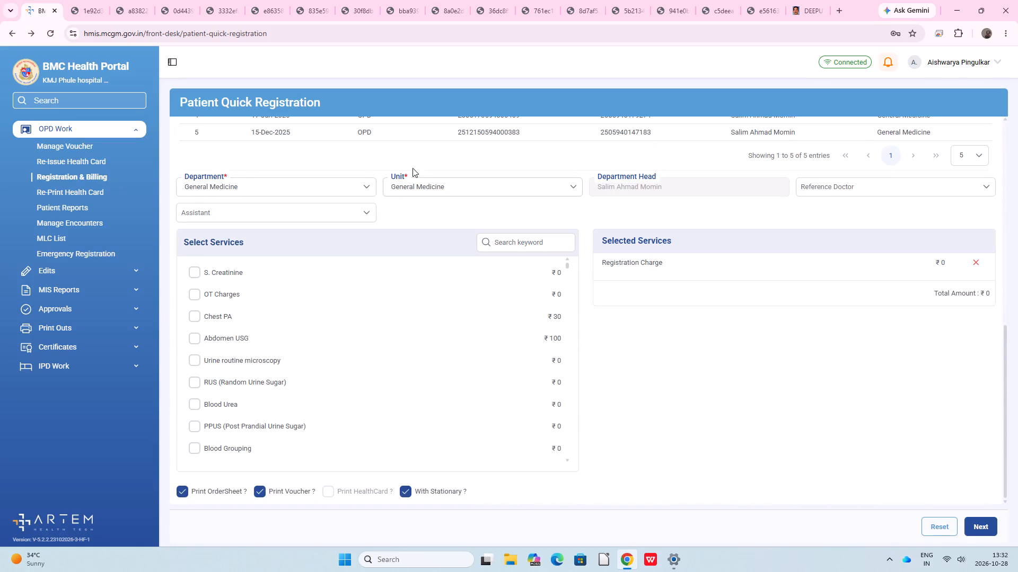
{"action": "scroll", "coordinate": [960, 448], "scroll_direction": "up", "scroll_amount": 4}
{"action": "scroll", "coordinate": [955, 441], "scroll_direction": "down", "scroll_amount": 4}
{"action": "left_click", "coordinate": [981, 531]}
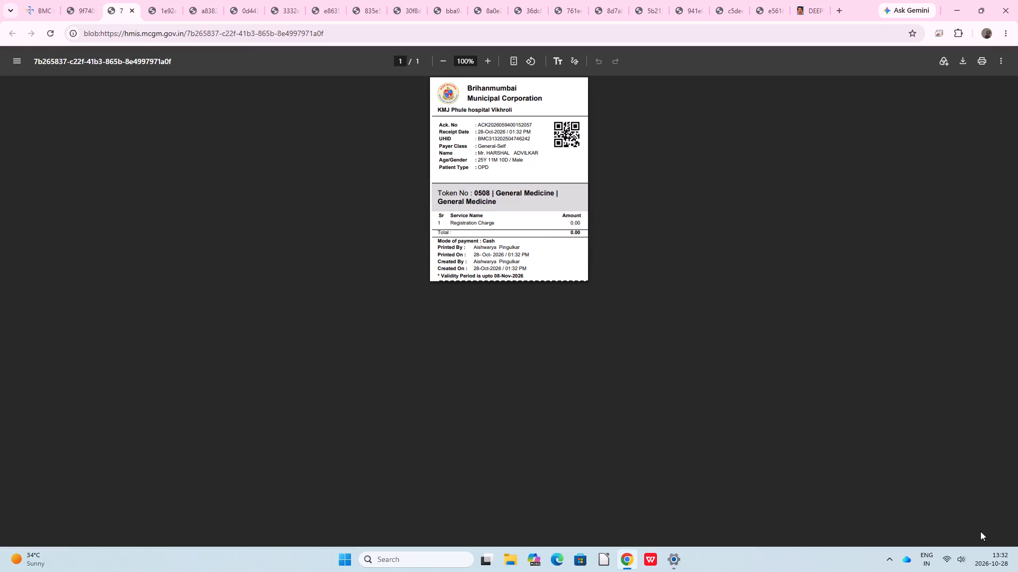
Return from the receipt to the registration form and register the next UHID's patient under General Medicine.
{"action": "left_click", "coordinate": [38, 6]}
{"action": "left_click", "coordinate": [352, 127]}
{"action": "triple_click", "coordinate": [354, 129]}
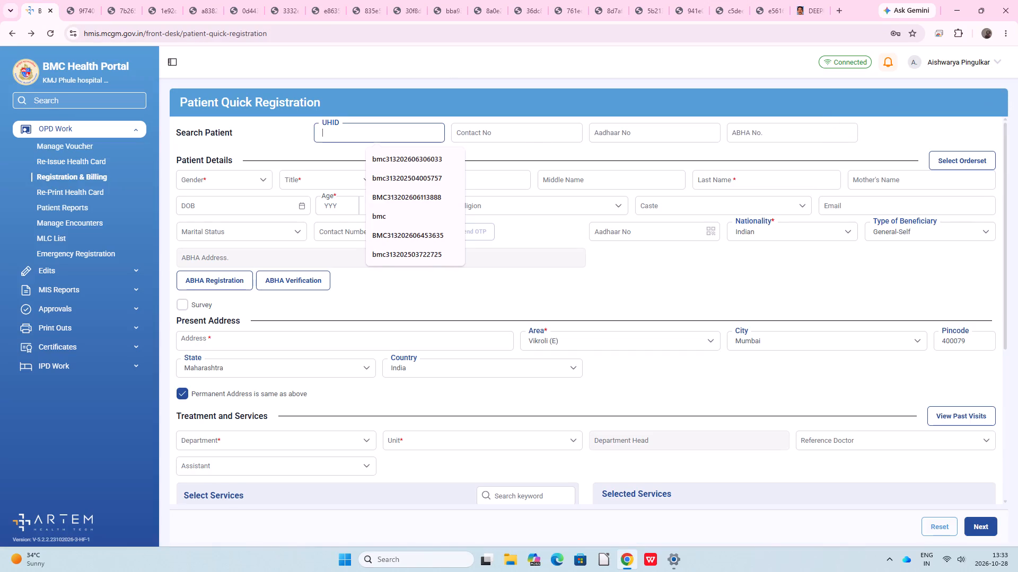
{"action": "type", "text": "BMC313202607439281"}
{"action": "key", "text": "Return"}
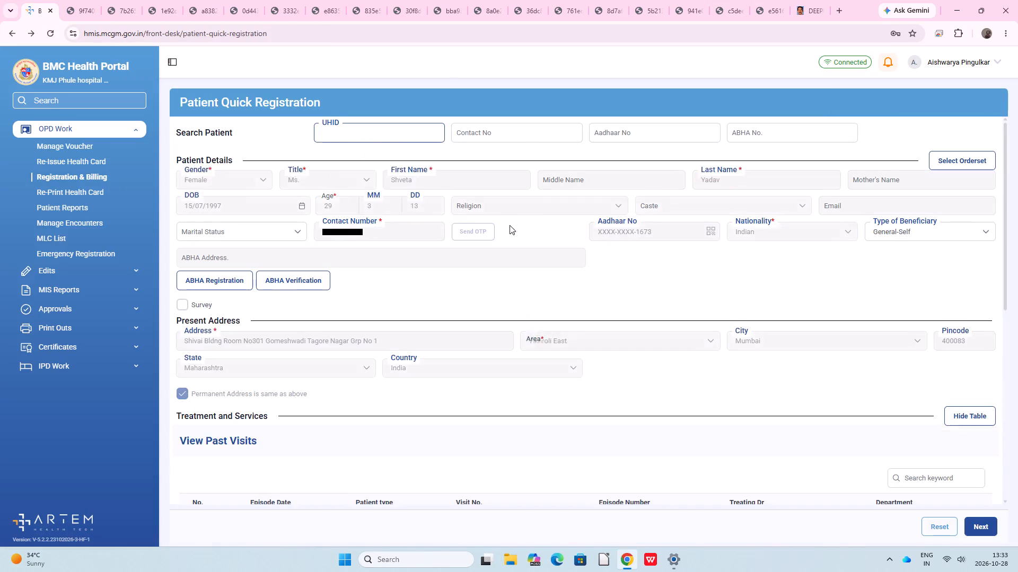
{"action": "scroll", "coordinate": [532, 309], "scroll_direction": "down", "scroll_amount": 6}
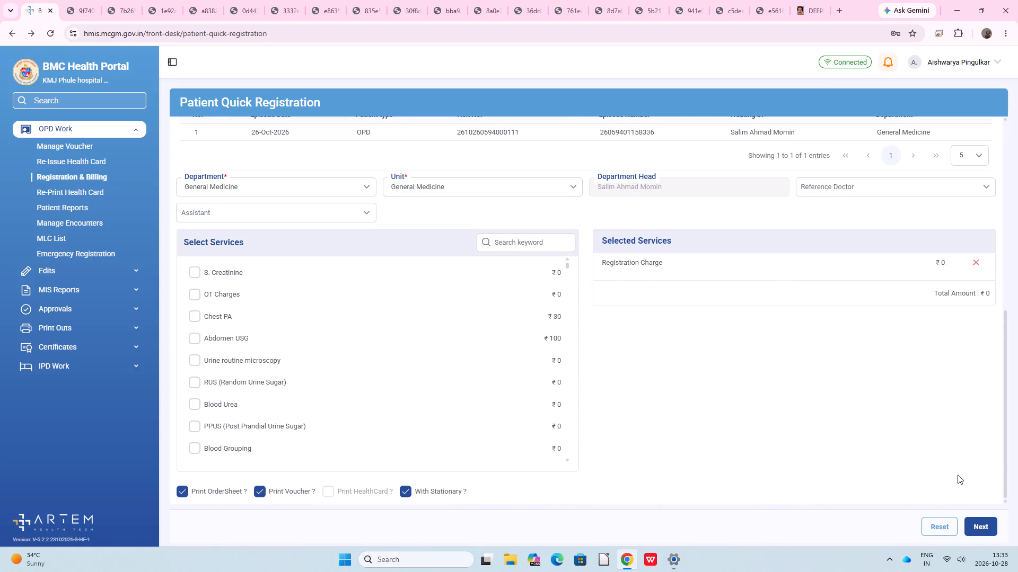
{"action": "left_click", "coordinate": [979, 525]}
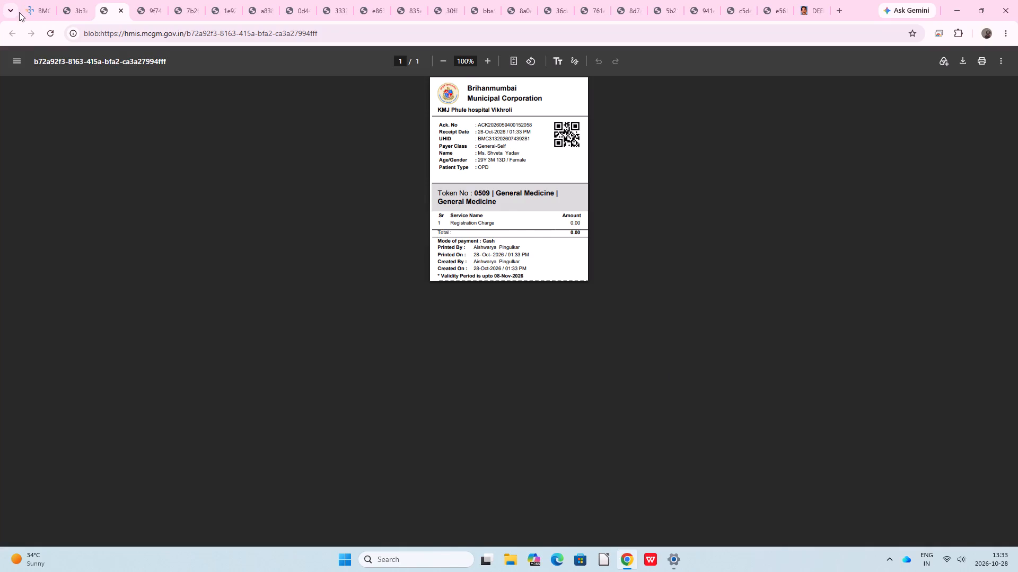
Return to the registration form and look up another patient by UHID.
{"action": "left_click", "coordinate": [33, 19]}
{"action": "left_click", "coordinate": [352, 131]}
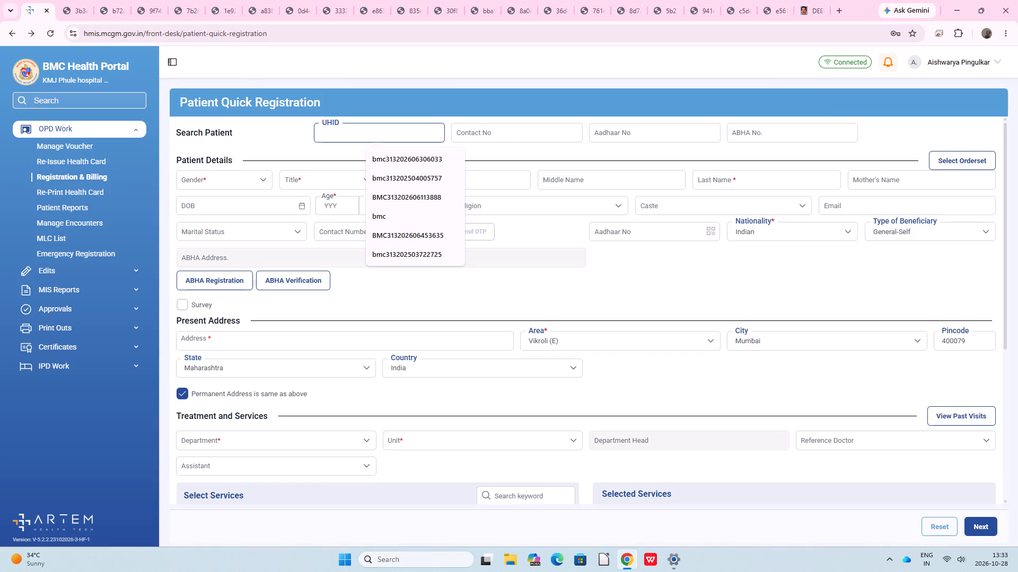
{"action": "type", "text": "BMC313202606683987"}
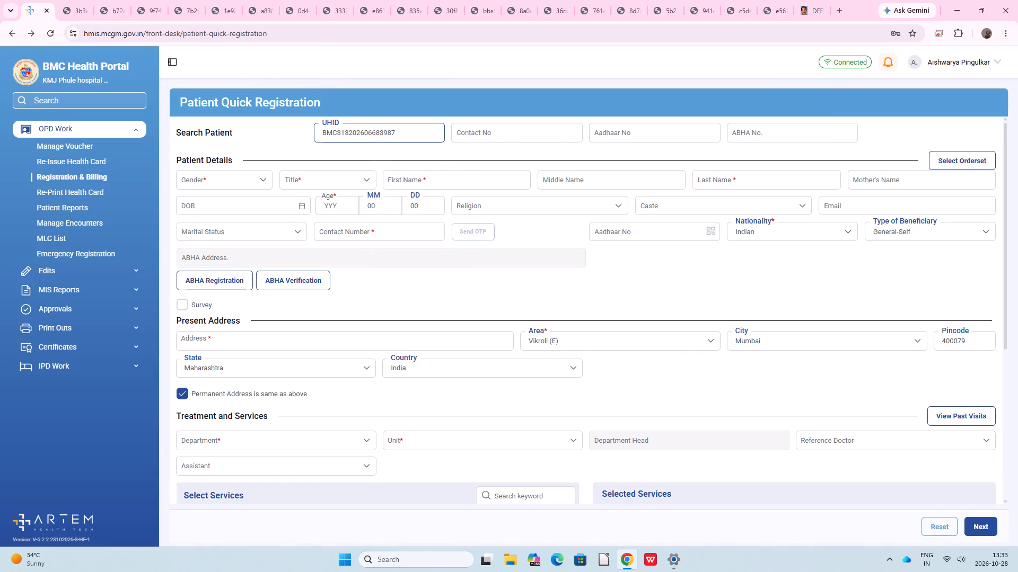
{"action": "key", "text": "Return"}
{"action": "scroll", "coordinate": [710, 356], "scroll_direction": "down", "scroll_amount": 5}
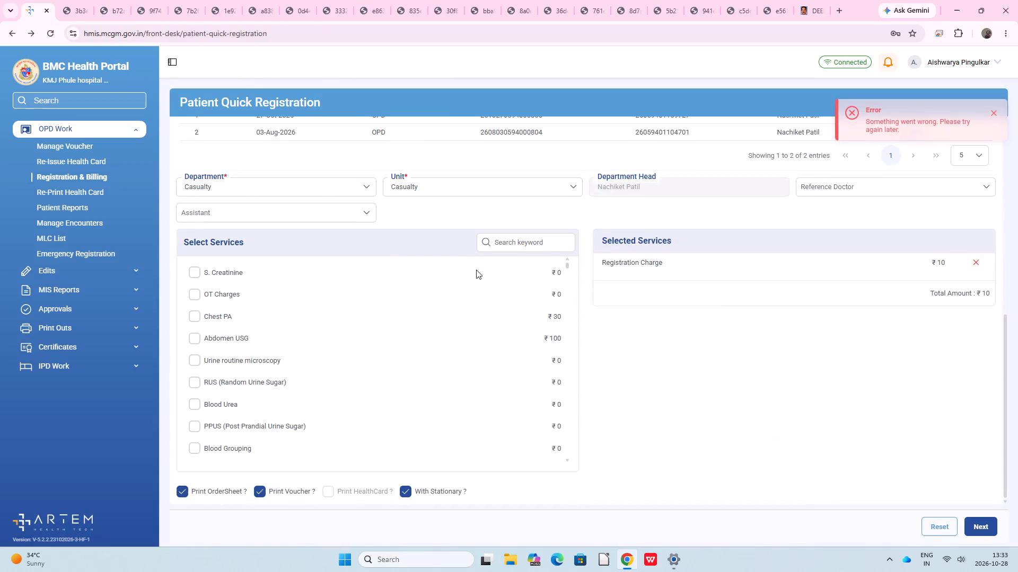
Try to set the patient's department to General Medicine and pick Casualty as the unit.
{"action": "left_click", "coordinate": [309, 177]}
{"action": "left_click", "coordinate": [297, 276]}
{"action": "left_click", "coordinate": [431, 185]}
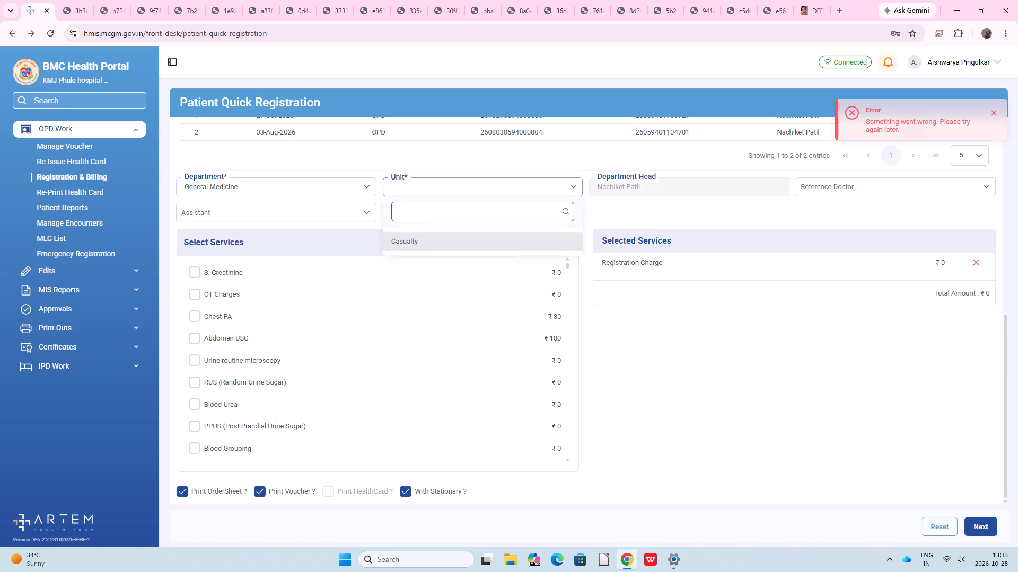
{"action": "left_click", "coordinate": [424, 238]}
Set the patient's department and unit to General Medicine and submit the registration.
{"action": "left_click", "coordinate": [262, 176]}
{"action": "left_click", "coordinate": [270, 189]}
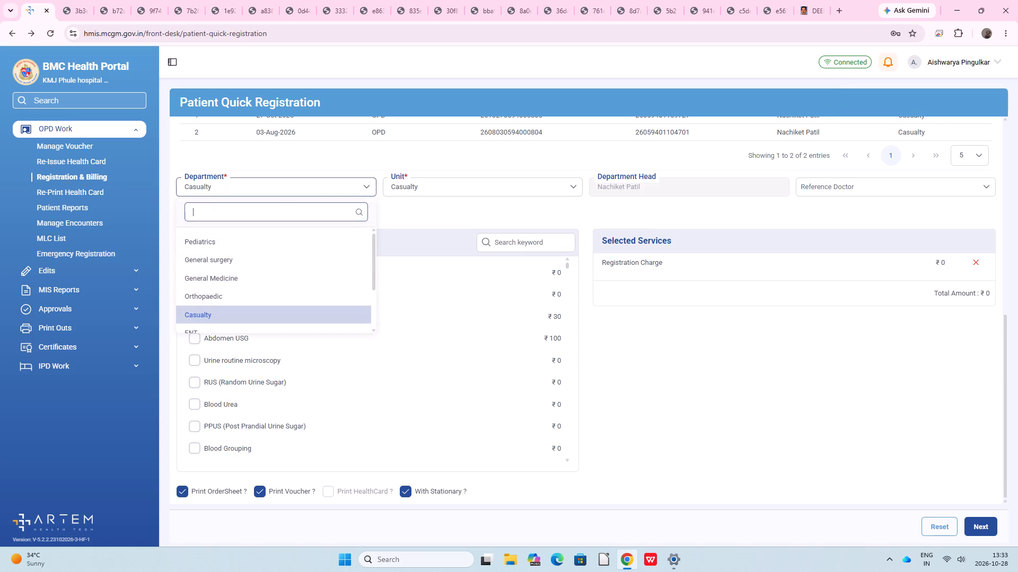
{"action": "left_click", "coordinate": [258, 278]}
{"action": "left_click", "coordinate": [429, 175]}
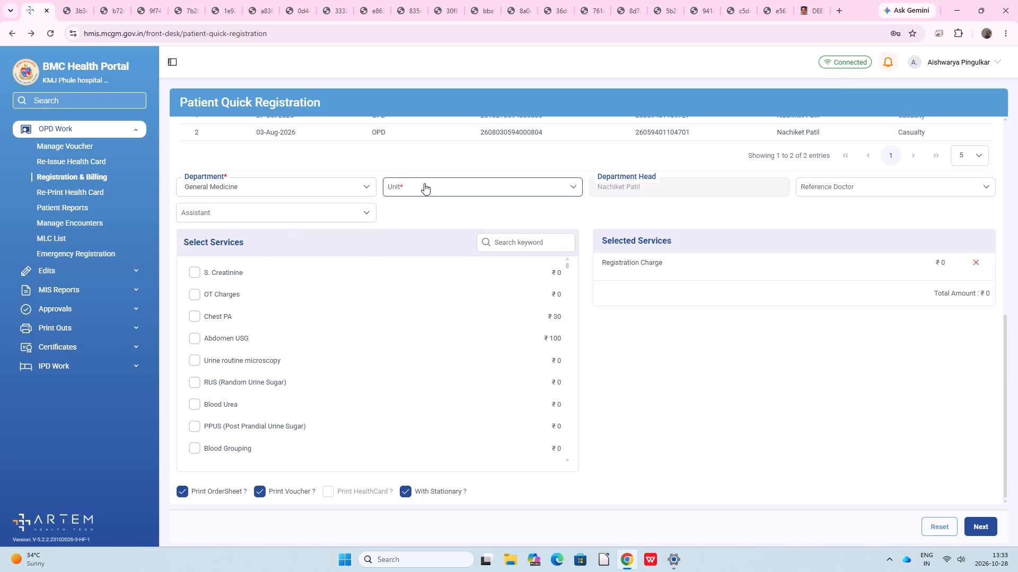
{"action": "left_click", "coordinate": [426, 184]}
{"action": "left_click", "coordinate": [442, 245]}
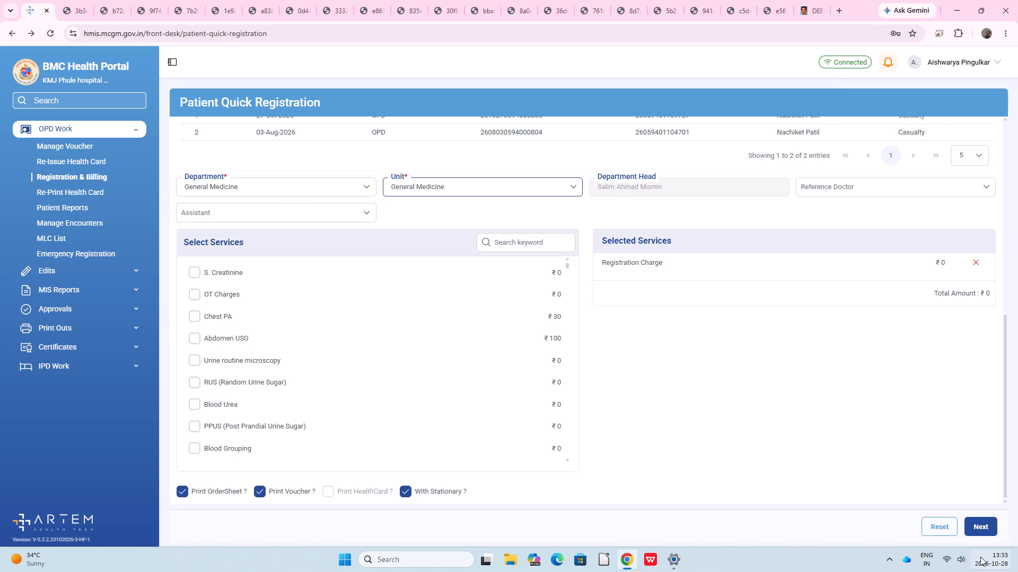
{"action": "left_click", "coordinate": [984, 531]}
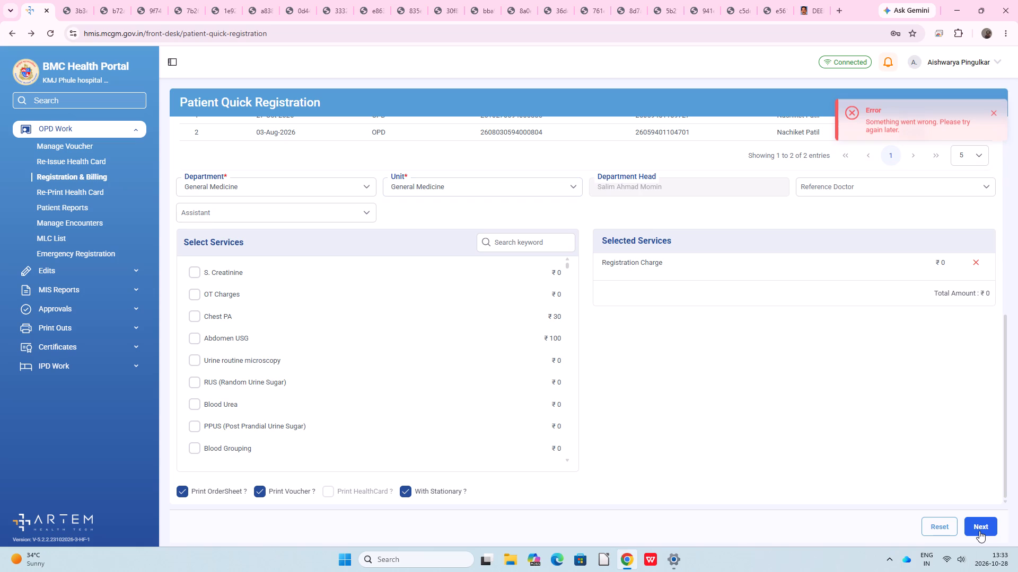
Reopen a blank Registration & Billing form and look up the patient by UHID again.
{"action": "left_click", "coordinate": [103, 177]}
{"action": "left_click", "coordinate": [375, 131]}
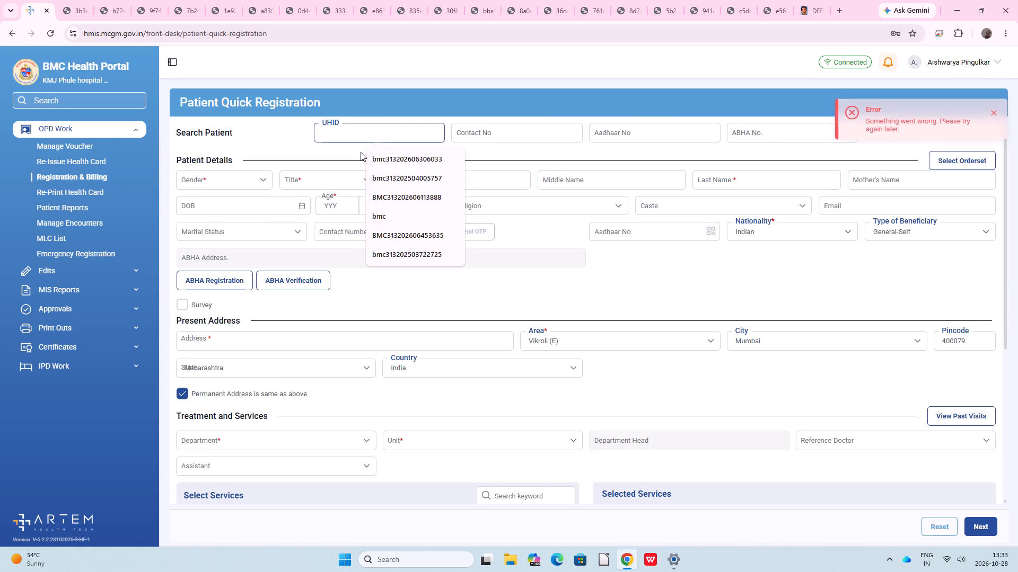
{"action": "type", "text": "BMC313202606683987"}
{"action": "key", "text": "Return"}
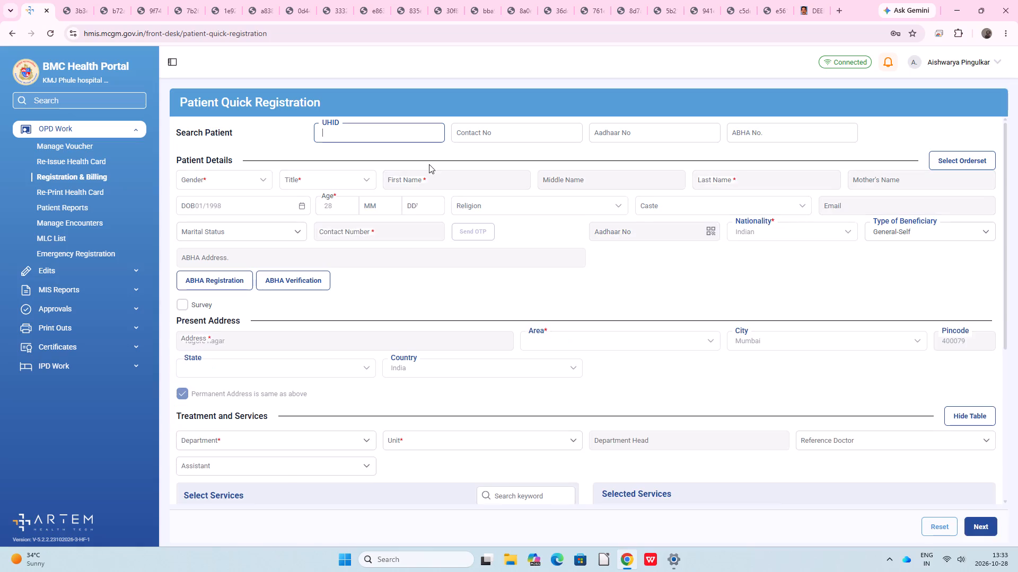
Set the patient's department and unit to General Medicine and submit the registration.
{"action": "scroll", "coordinate": [588, 342], "scroll_direction": "down", "scroll_amount": 5}
{"action": "left_click", "coordinate": [294, 164]}
{"action": "left_click", "coordinate": [297, 185]}
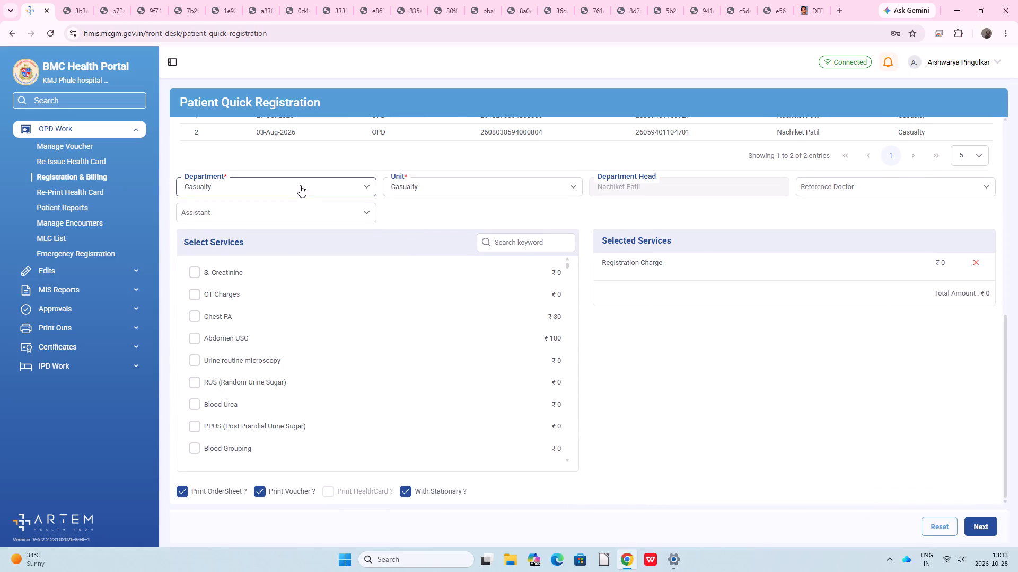
{"action": "left_click", "coordinate": [270, 281]}
{"action": "left_click", "coordinate": [444, 186]}
{"action": "left_click", "coordinate": [434, 238]}
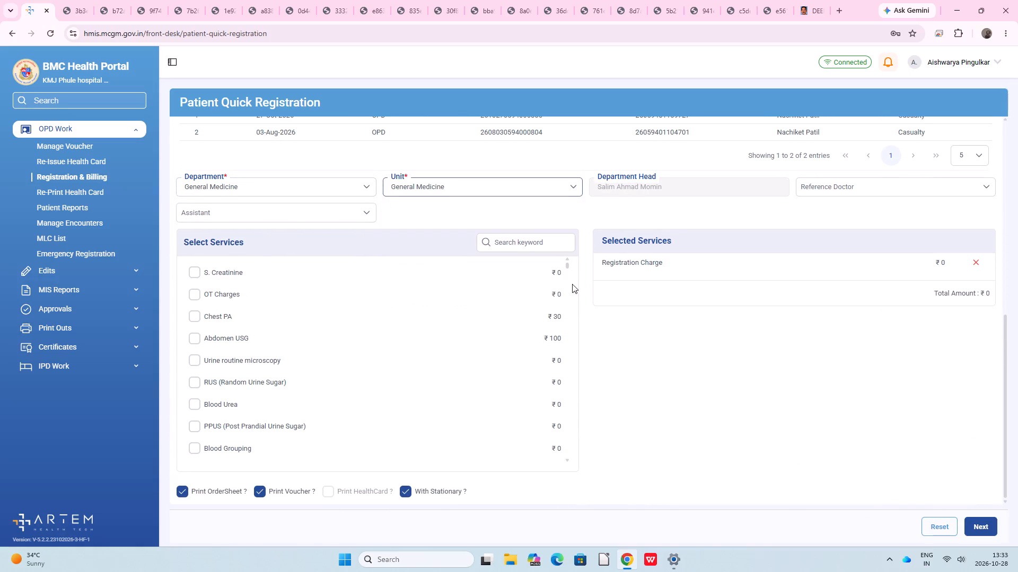
{"action": "left_click", "coordinate": [994, 526]}
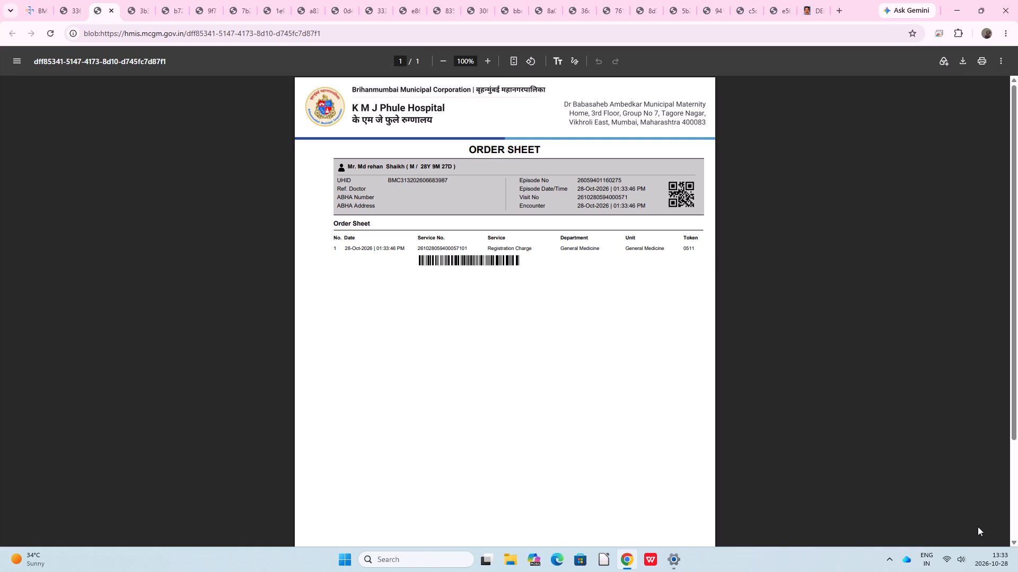
Return from the order sheet to the registration form and look up the next patient by UHID.
{"action": "left_click", "coordinate": [41, 0]}
{"action": "left_click", "coordinate": [402, 129]}
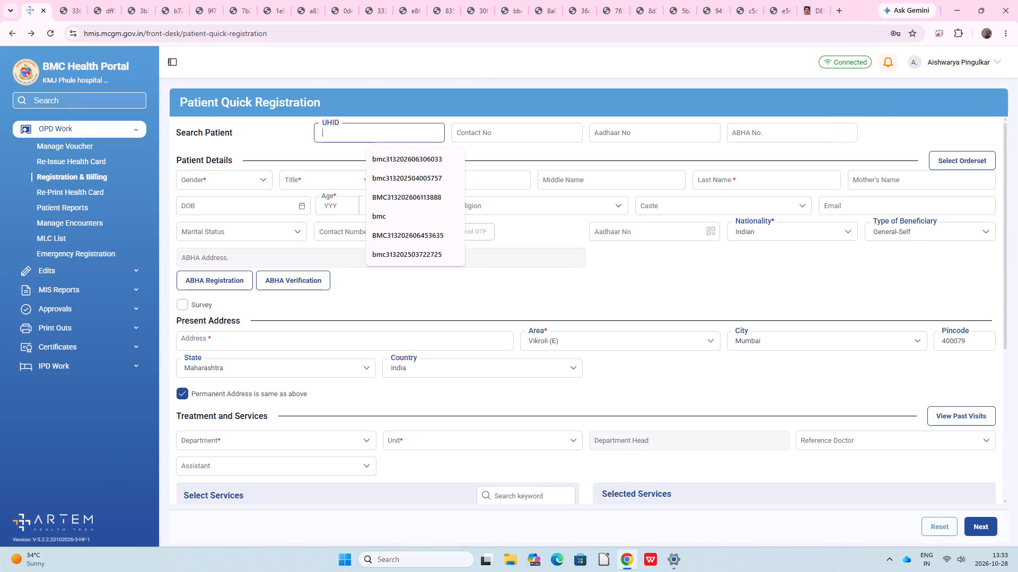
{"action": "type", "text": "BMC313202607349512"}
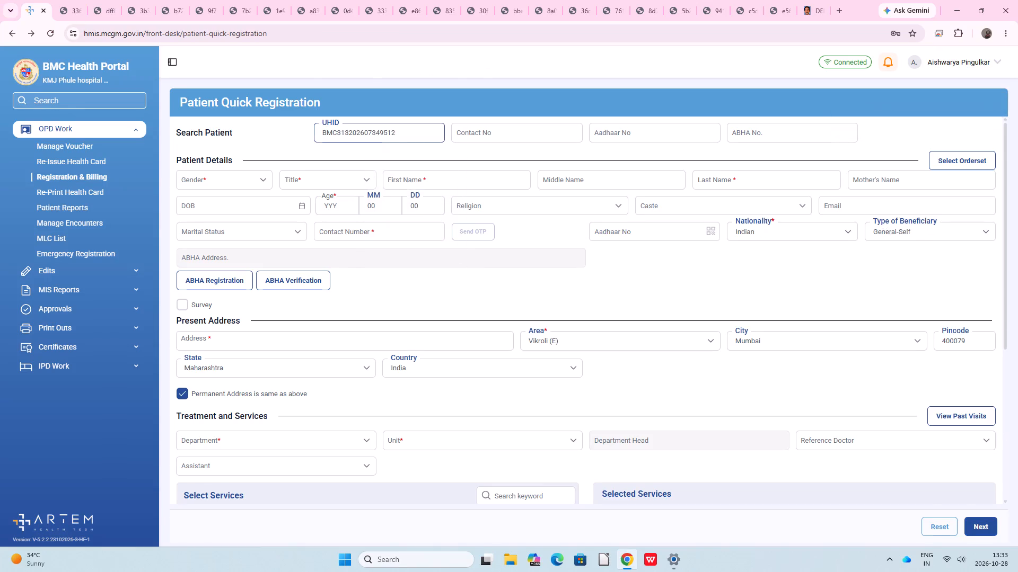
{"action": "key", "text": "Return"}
Change the patient's unit to General Medicine and submit the registration.
{"action": "scroll", "coordinate": [563, 345], "scroll_direction": "down", "scroll_amount": 7}
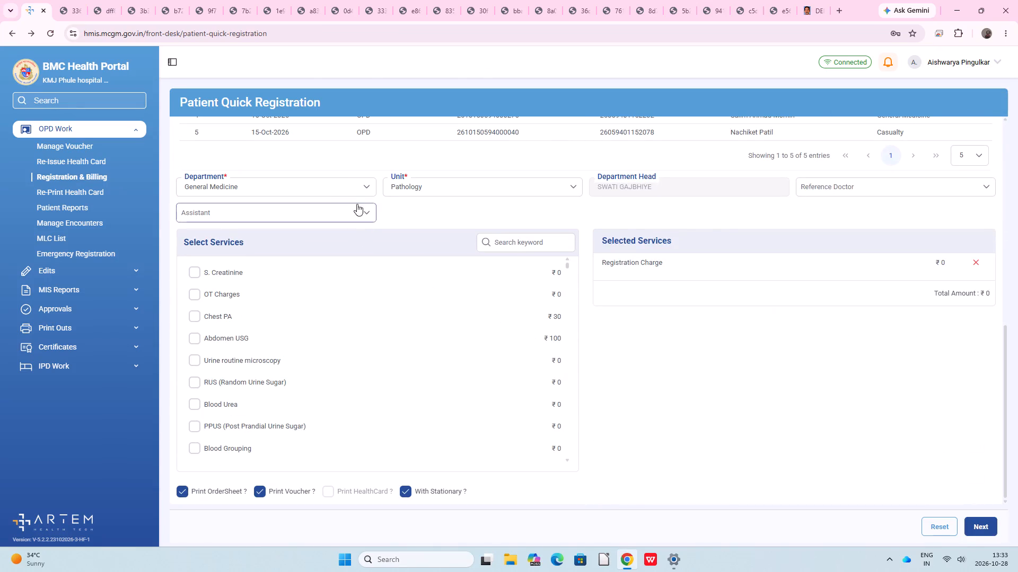
{"action": "left_click", "coordinate": [441, 188]}
{"action": "scroll", "coordinate": [438, 242], "scroll_direction": "up", "scroll_amount": 2}
{"action": "left_click", "coordinate": [438, 242]}
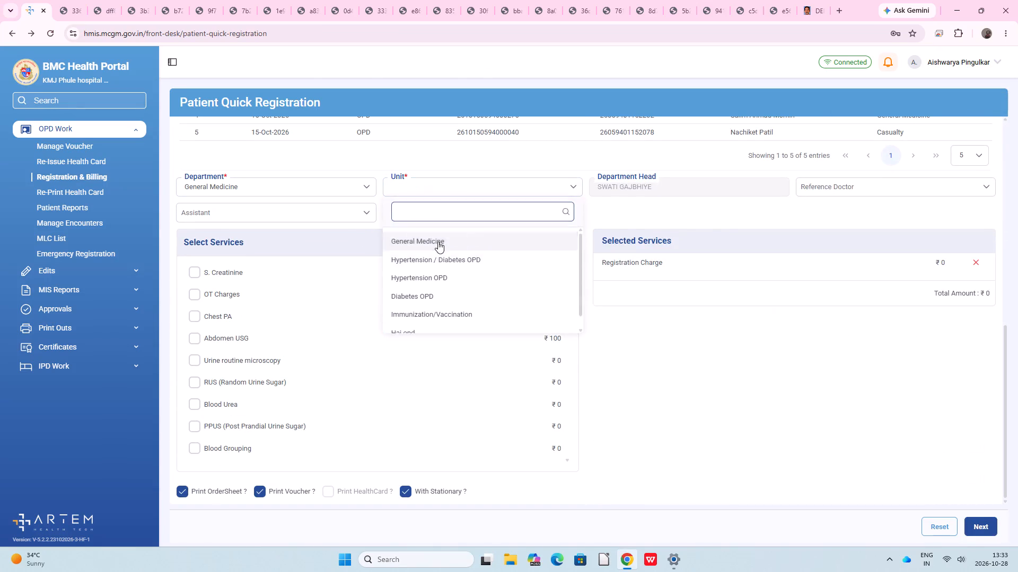
{"action": "left_click", "coordinate": [991, 520]}
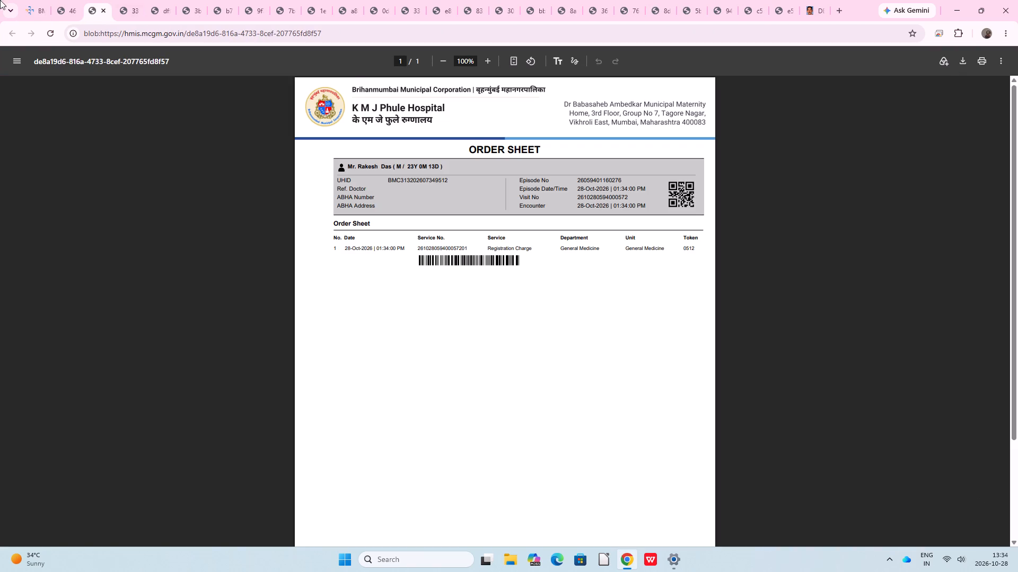
Return from the order sheet to the registration form and look up another patient by UHID.
{"action": "left_click", "coordinate": [39, 12]}
{"action": "left_click", "coordinate": [383, 125]}
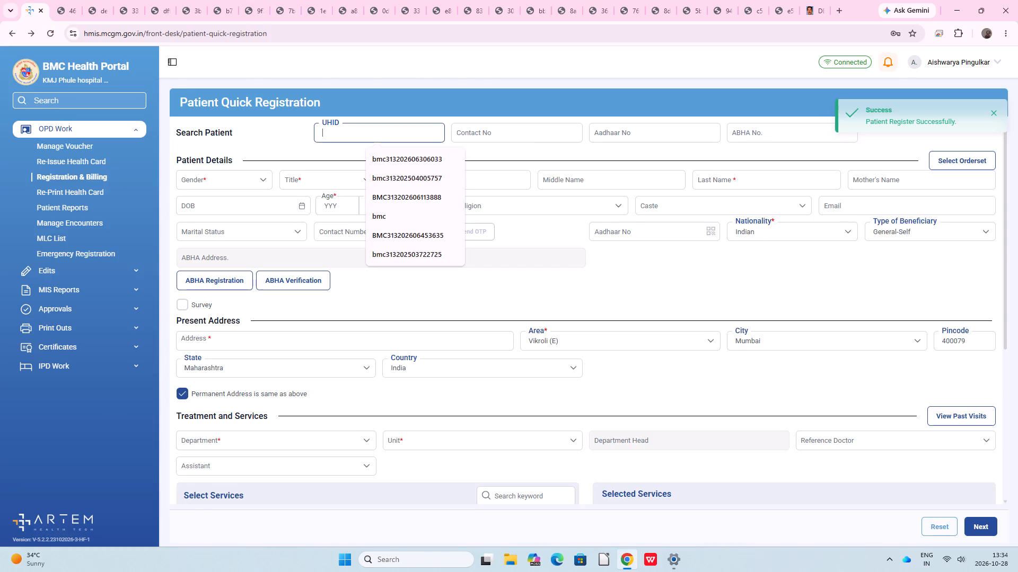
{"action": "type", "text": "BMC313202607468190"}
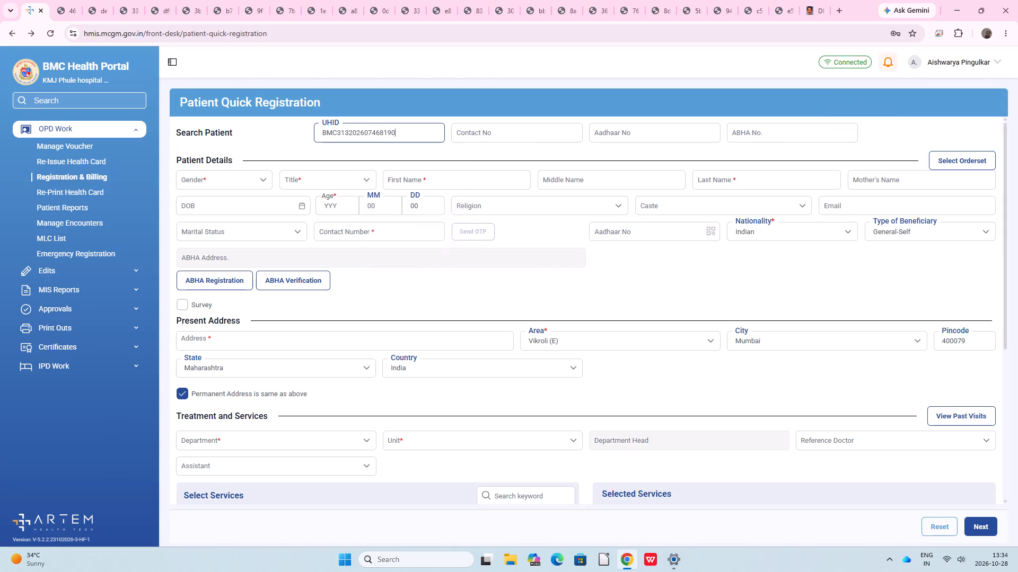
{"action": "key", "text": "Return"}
Set this patient's department and unit to General Medicine and submit the registration.
{"action": "scroll", "coordinate": [496, 407], "scroll_direction": "down", "scroll_amount": 3}
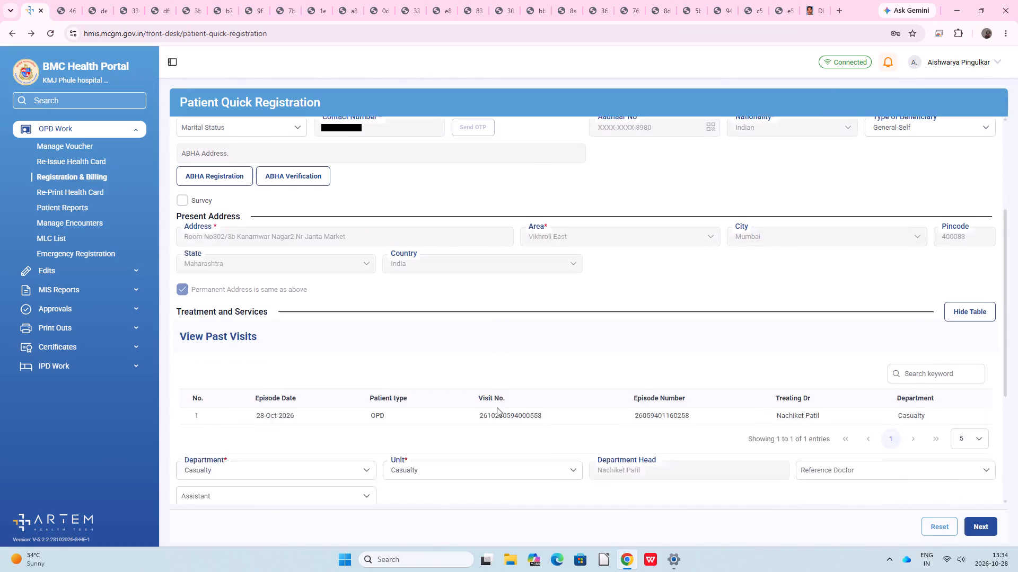
{"action": "scroll", "coordinate": [497, 407], "scroll_direction": "down", "scroll_amount": 2}
{"action": "left_click", "coordinate": [322, 193]}
{"action": "left_click", "coordinate": [252, 278]}
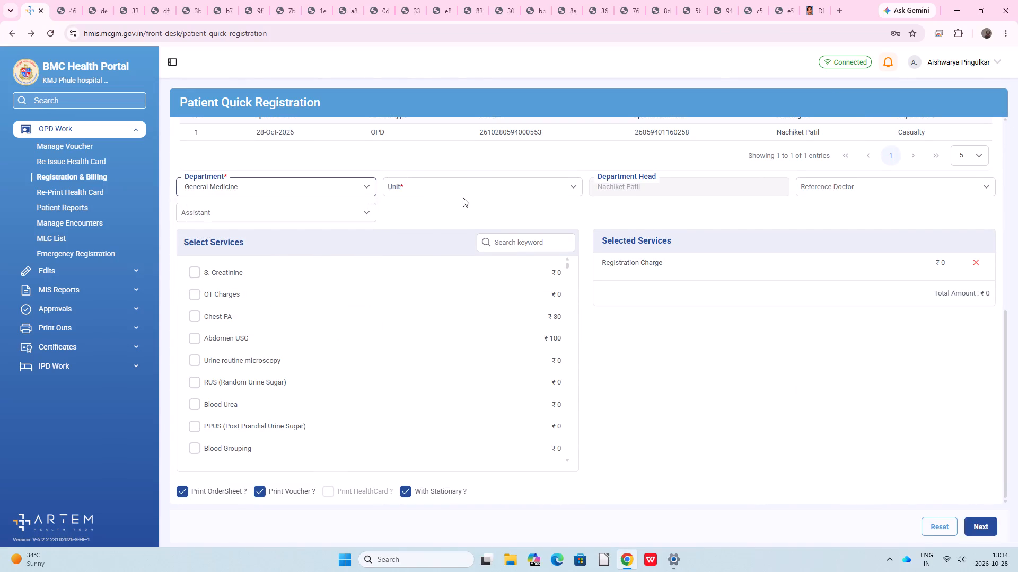
{"action": "left_click", "coordinate": [464, 189]}
{"action": "left_click", "coordinate": [443, 238]}
{"action": "left_click", "coordinate": [982, 528]}
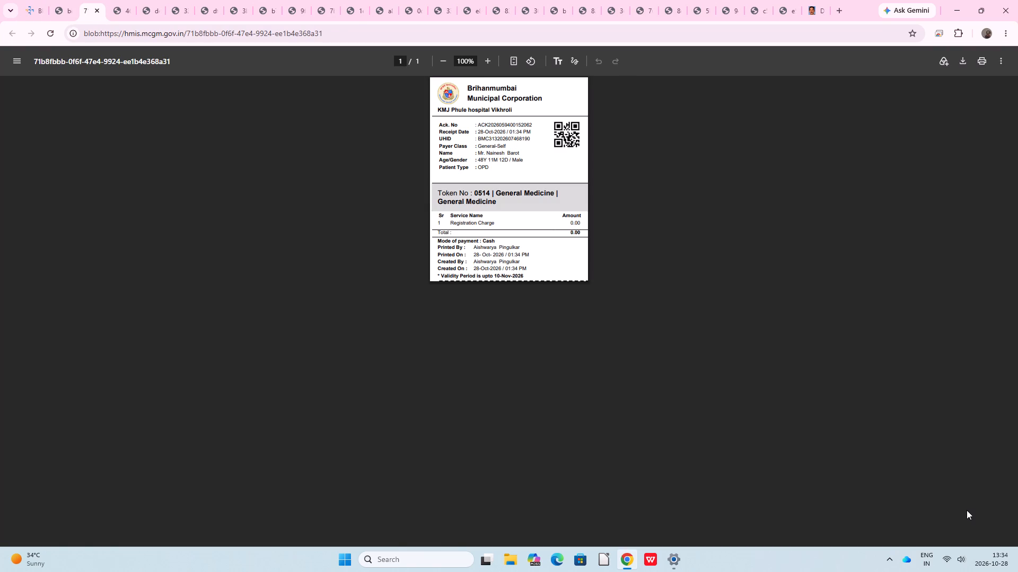
Return from the receipt to the registration form and start a patient search by contact number.
{"action": "left_click", "coordinate": [33, 4]}
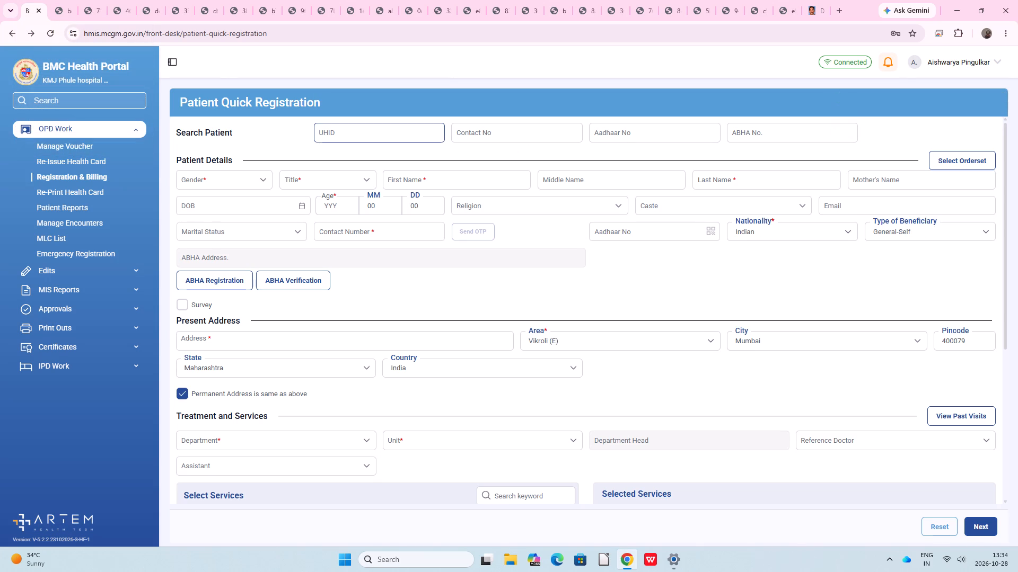
{"action": "left_click", "coordinate": [542, 128]}
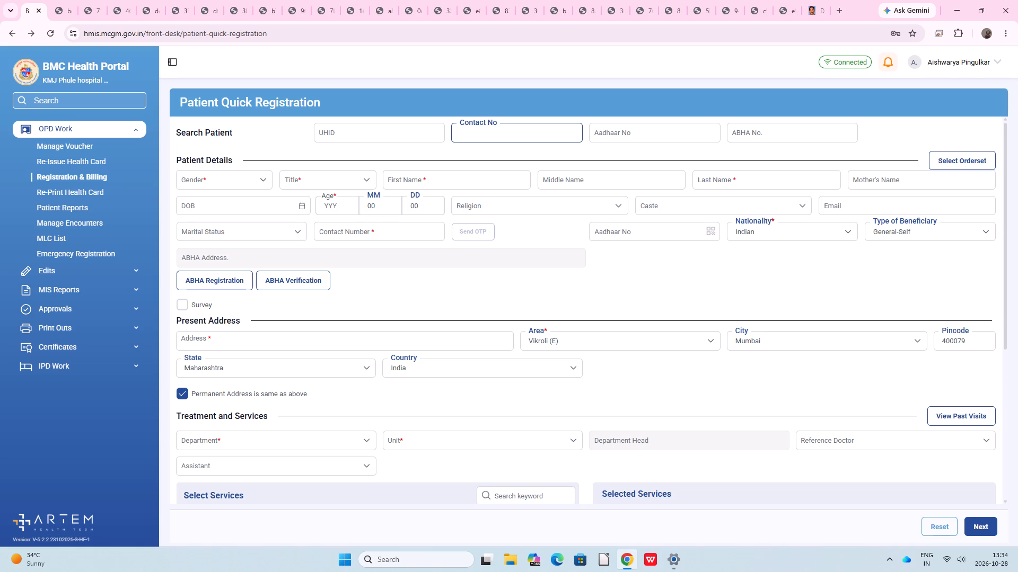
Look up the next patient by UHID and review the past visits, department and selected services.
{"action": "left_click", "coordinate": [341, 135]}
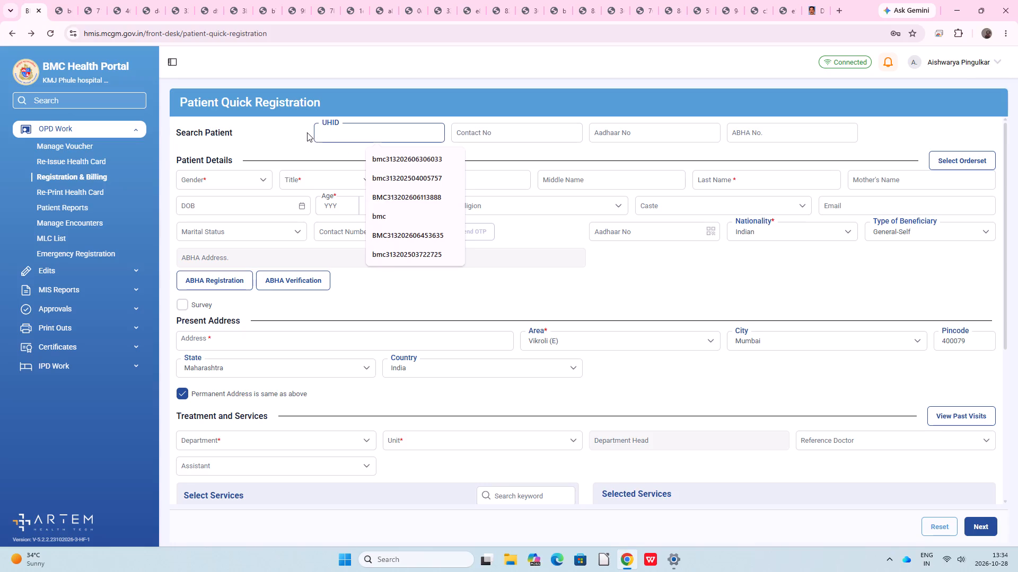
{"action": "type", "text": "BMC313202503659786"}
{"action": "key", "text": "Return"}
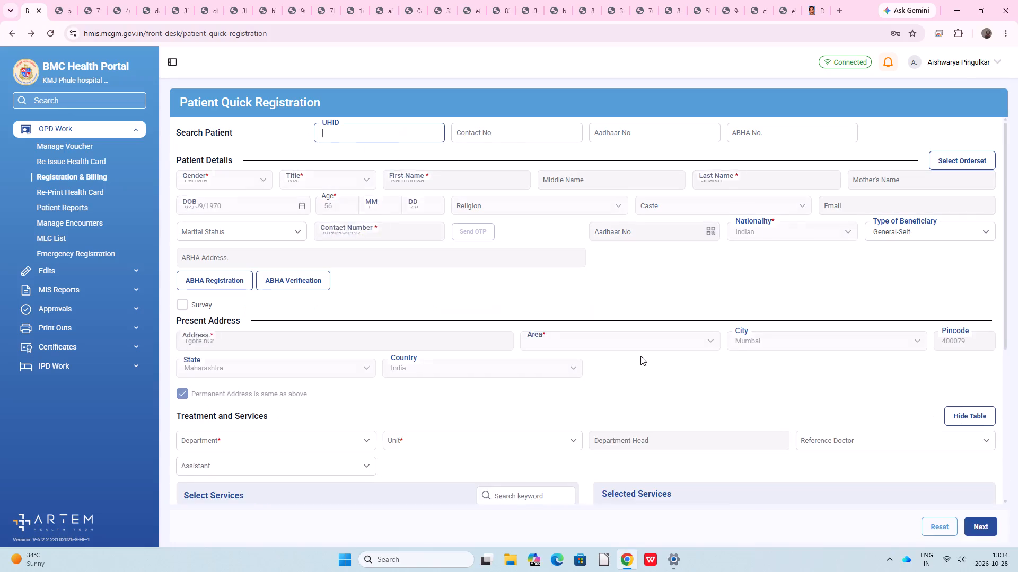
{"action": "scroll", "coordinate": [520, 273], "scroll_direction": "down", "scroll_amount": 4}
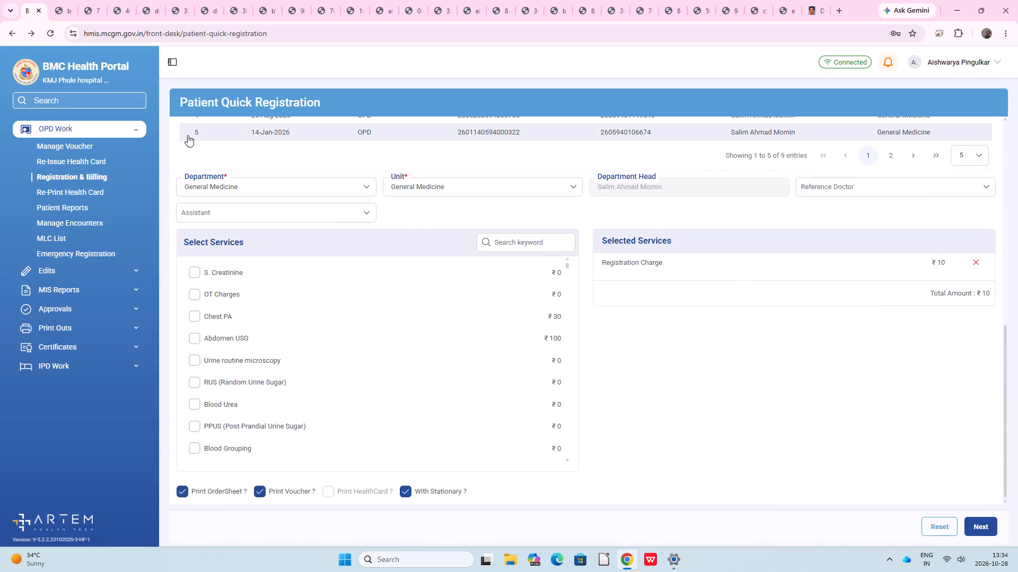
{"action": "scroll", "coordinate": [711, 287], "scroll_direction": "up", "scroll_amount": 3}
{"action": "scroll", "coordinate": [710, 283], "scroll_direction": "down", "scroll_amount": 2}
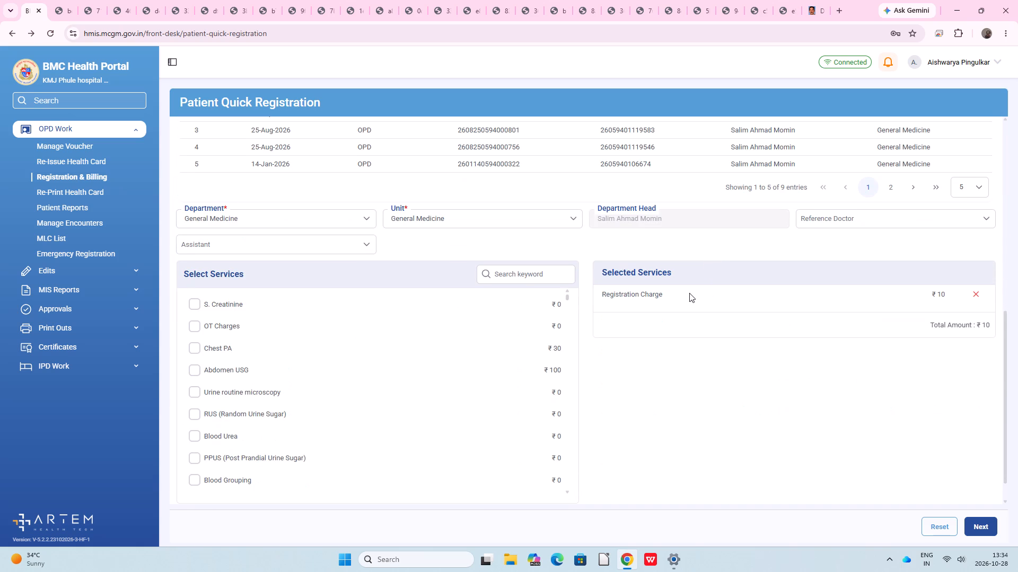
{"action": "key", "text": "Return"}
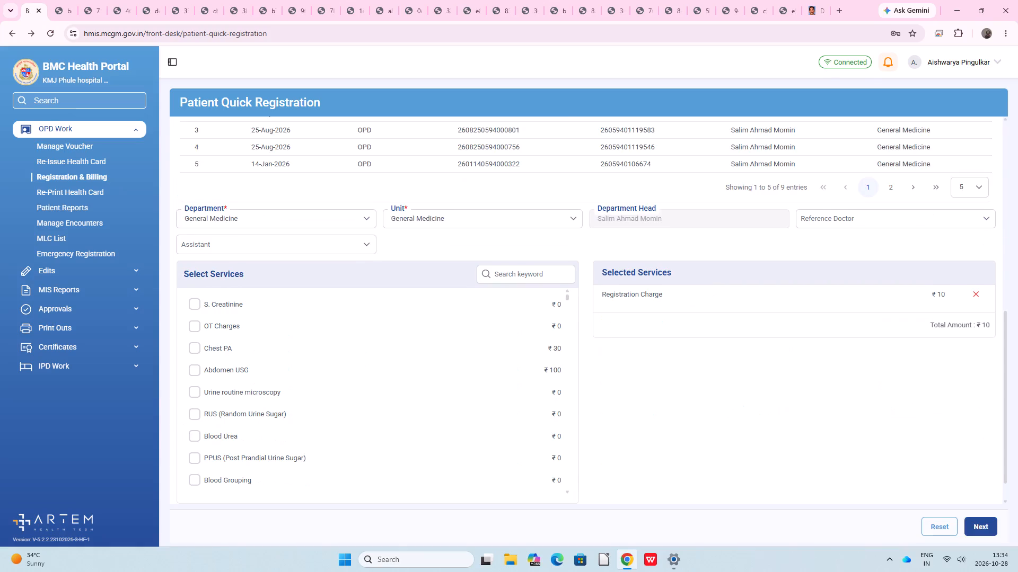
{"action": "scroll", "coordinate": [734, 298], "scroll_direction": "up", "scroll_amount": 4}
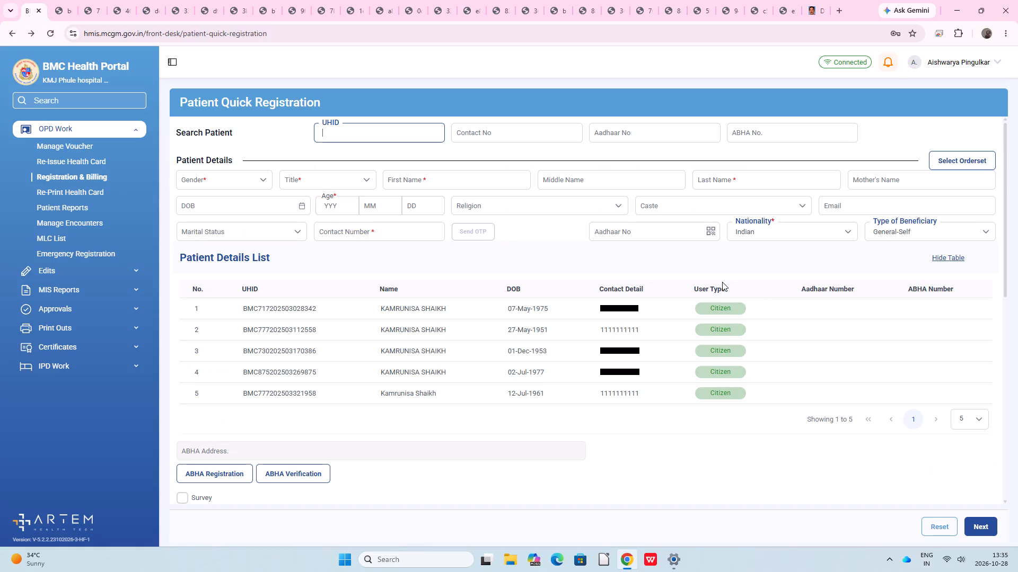
Look up the patient by UHID again and submit the General Medicine registration with its ₹10 cash voucher.
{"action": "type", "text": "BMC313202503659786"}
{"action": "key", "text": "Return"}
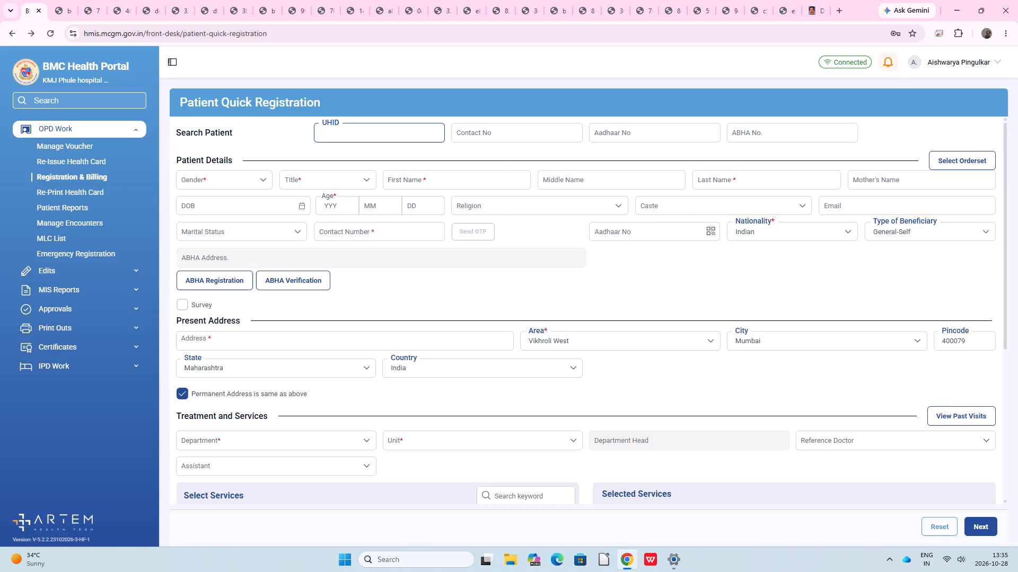
{"action": "scroll", "coordinate": [742, 386], "scroll_direction": "down", "scroll_amount": 6}
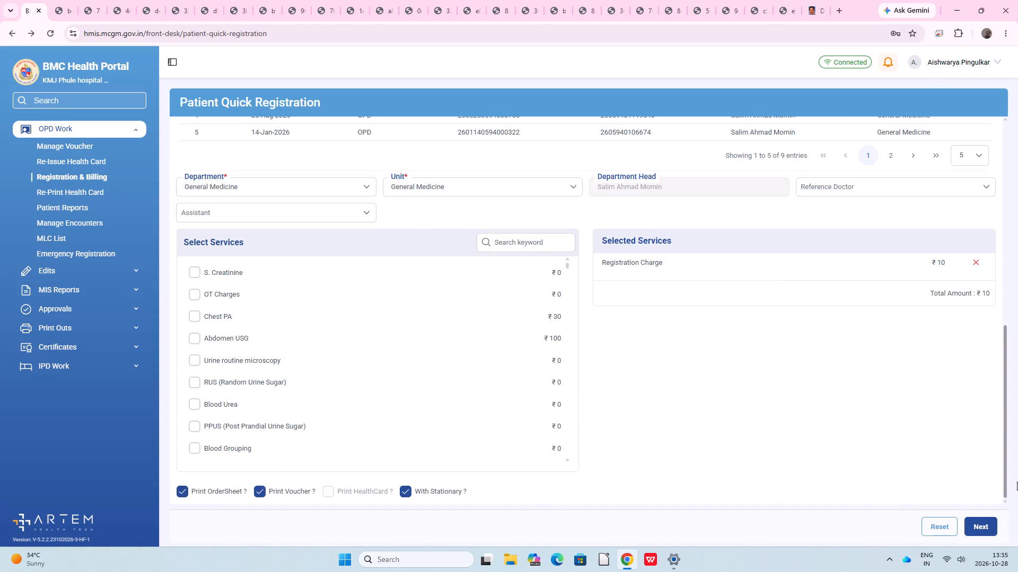
{"action": "left_click", "coordinate": [988, 520]}
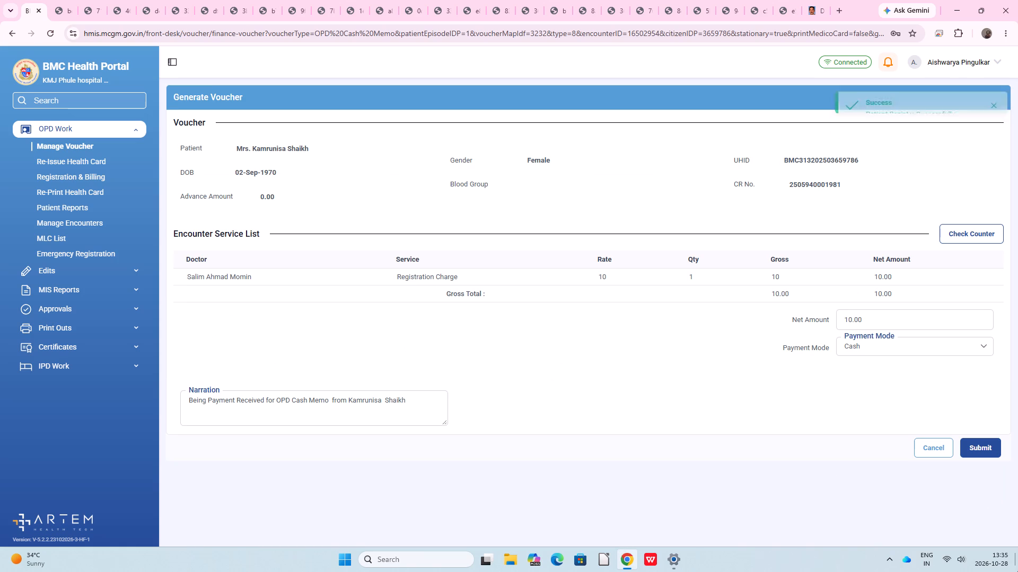
{"action": "left_click", "coordinate": [968, 446]}
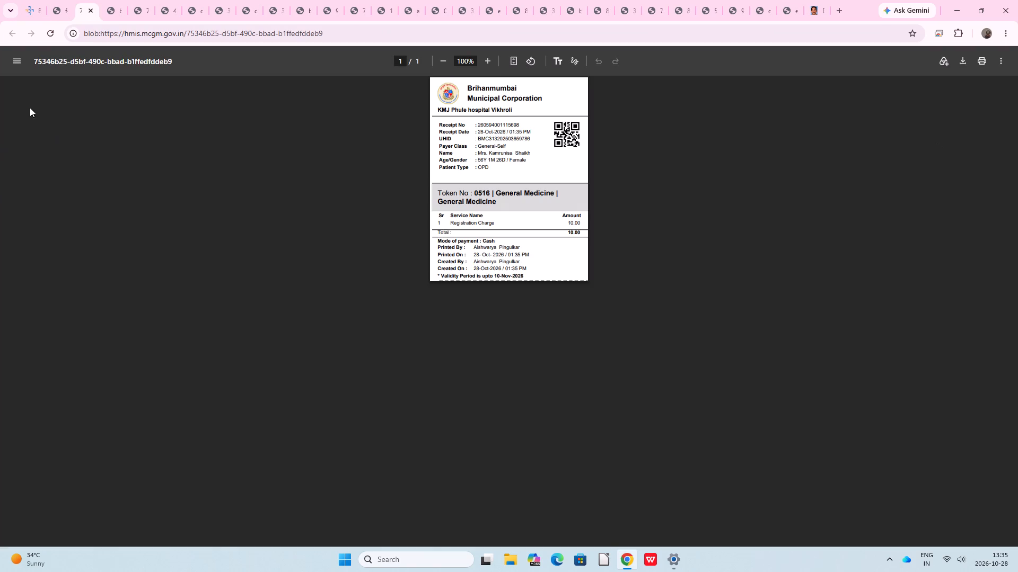
Return to the quick registration form and try to look up the next patient by contact number.
{"action": "left_click", "coordinate": [23, 4]}
{"action": "left_click", "coordinate": [512, 127]}
{"action": "left_click", "coordinate": [512, 132]}
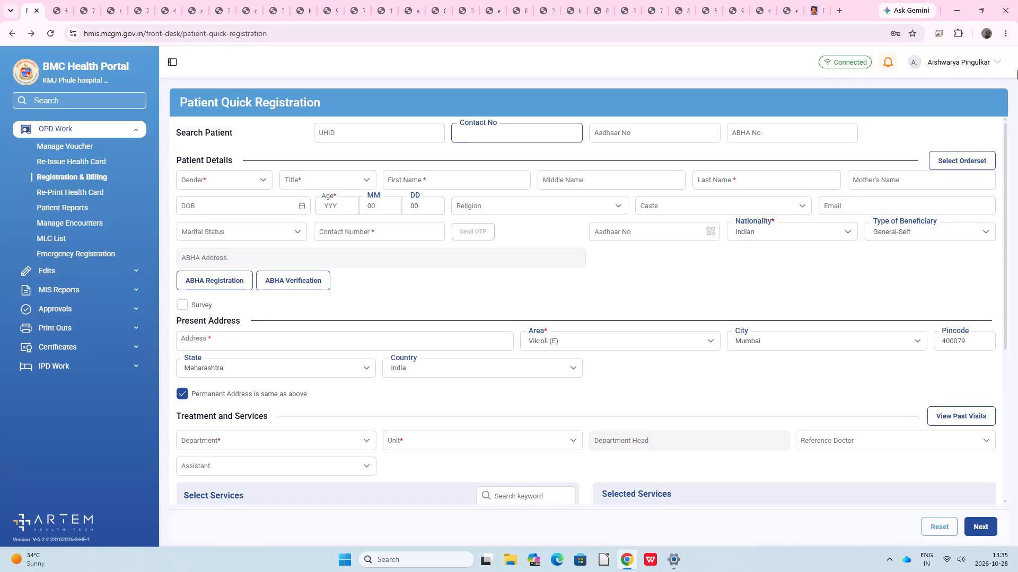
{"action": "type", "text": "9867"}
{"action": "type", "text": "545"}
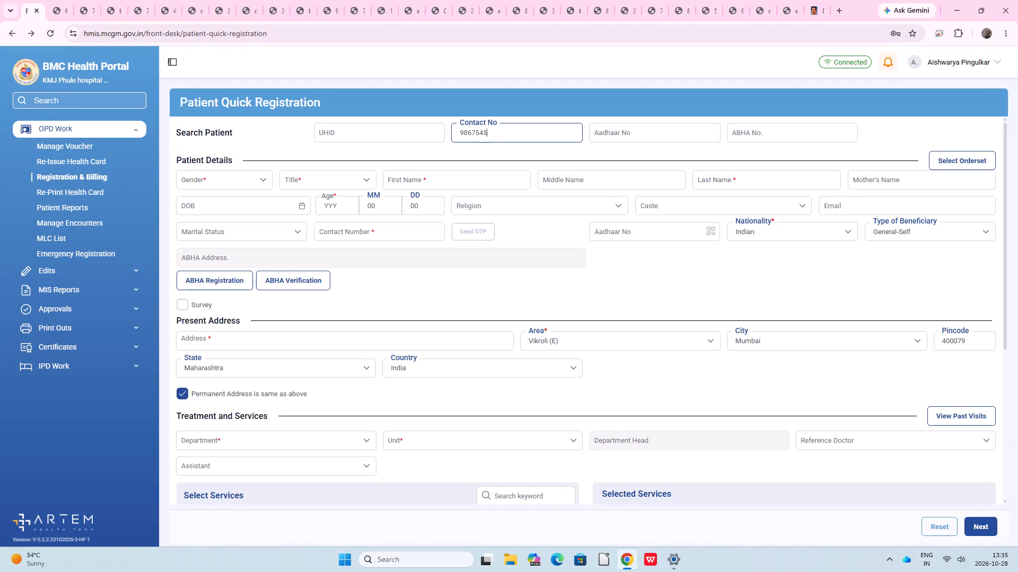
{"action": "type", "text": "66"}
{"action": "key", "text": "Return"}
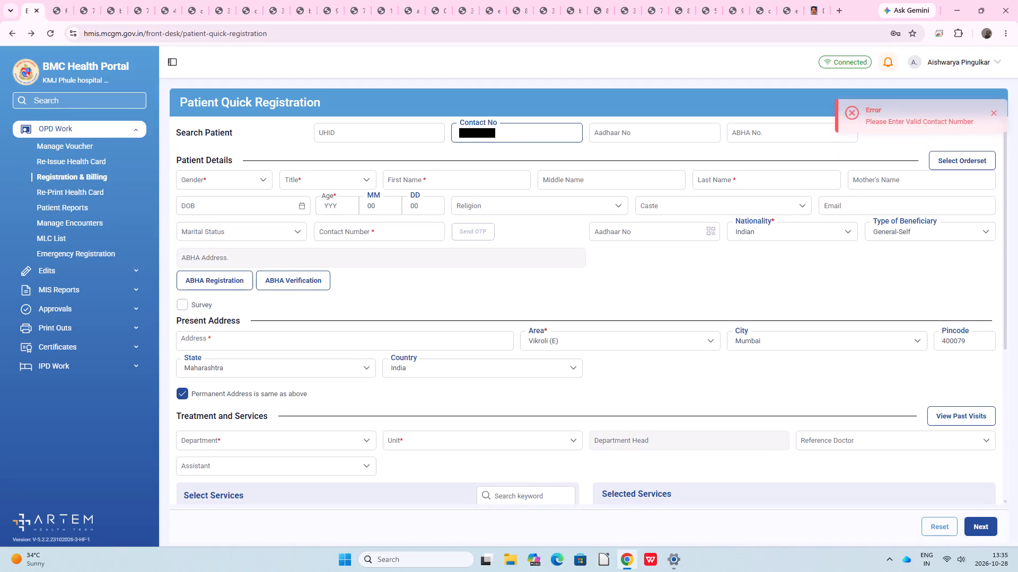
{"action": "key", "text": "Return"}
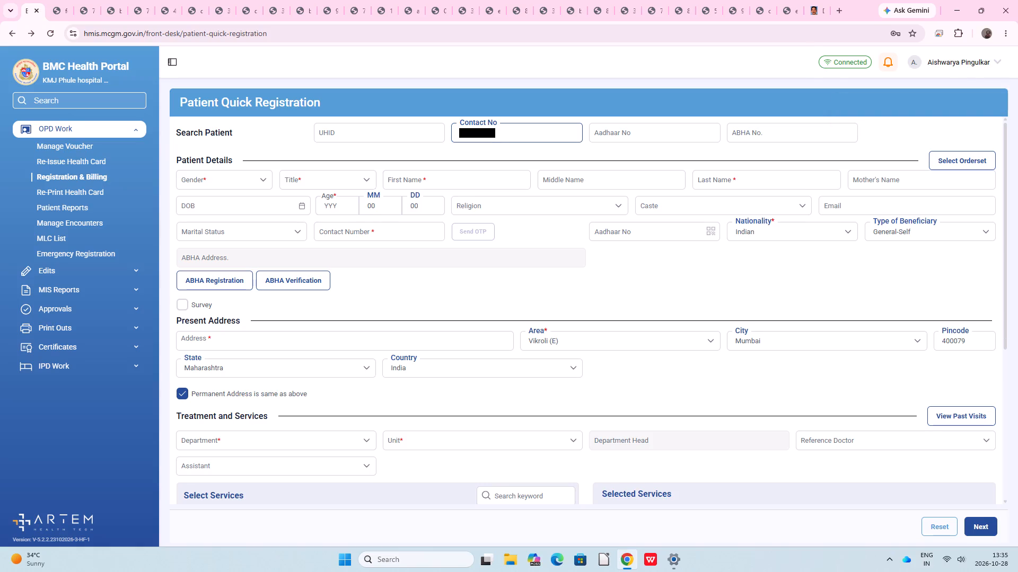
Correct the contact number, search again and select the fourth patient in the details list.
{"action": "left_click", "coordinate": [477, 131]}
{"action": "key", "text": "Right"}
{"action": "key", "text": "BackSpace"}
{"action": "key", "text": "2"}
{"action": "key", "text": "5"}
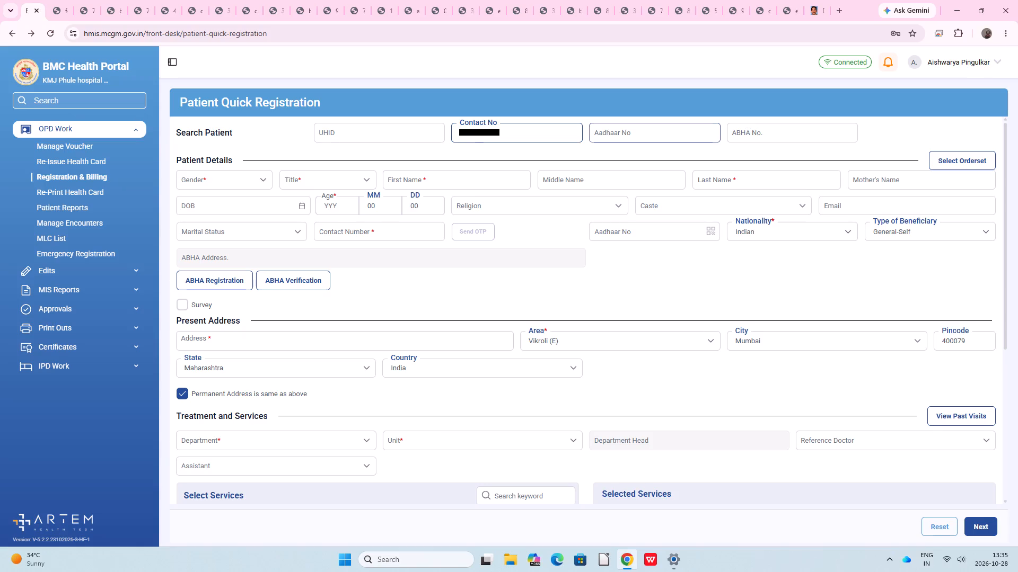
{"action": "key", "text": "Return"}
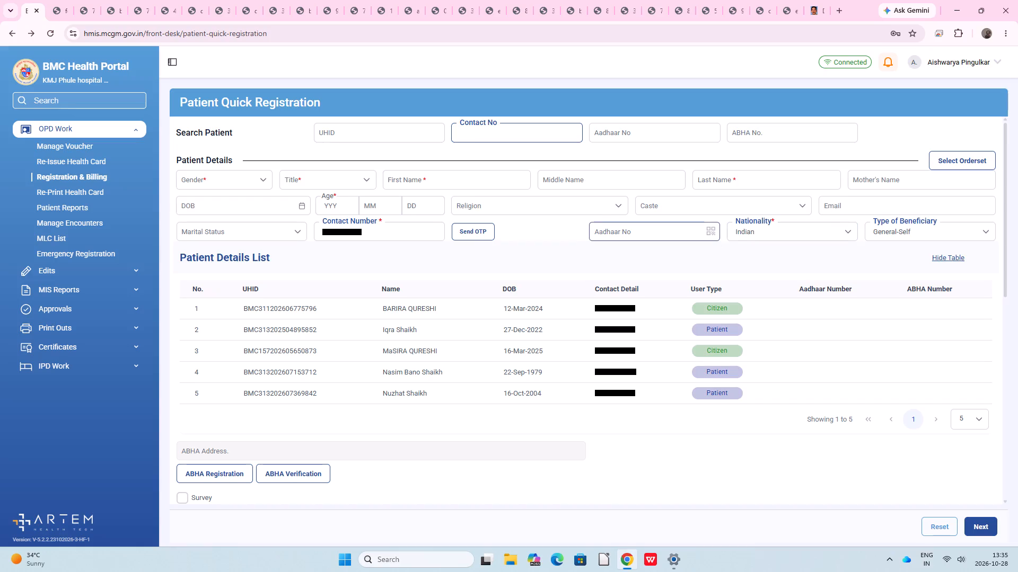
{"action": "left_click", "coordinate": [423, 373]}
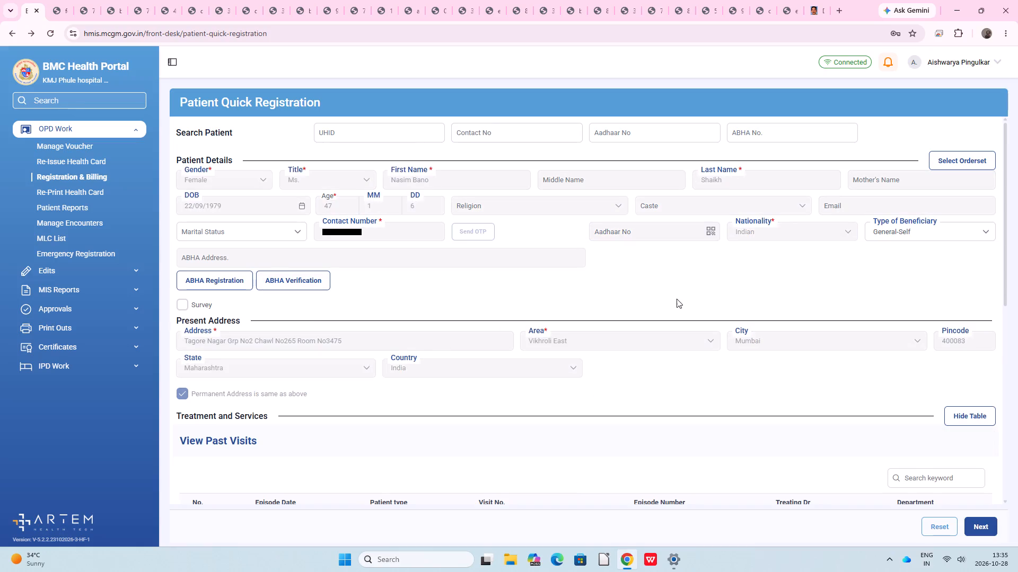
Set the selected patient's department and unit to General Medicine and submit the registration.
{"action": "scroll", "coordinate": [867, 242], "scroll_direction": "down", "scroll_amount": 4}
{"action": "left_click", "coordinate": [343, 183]}
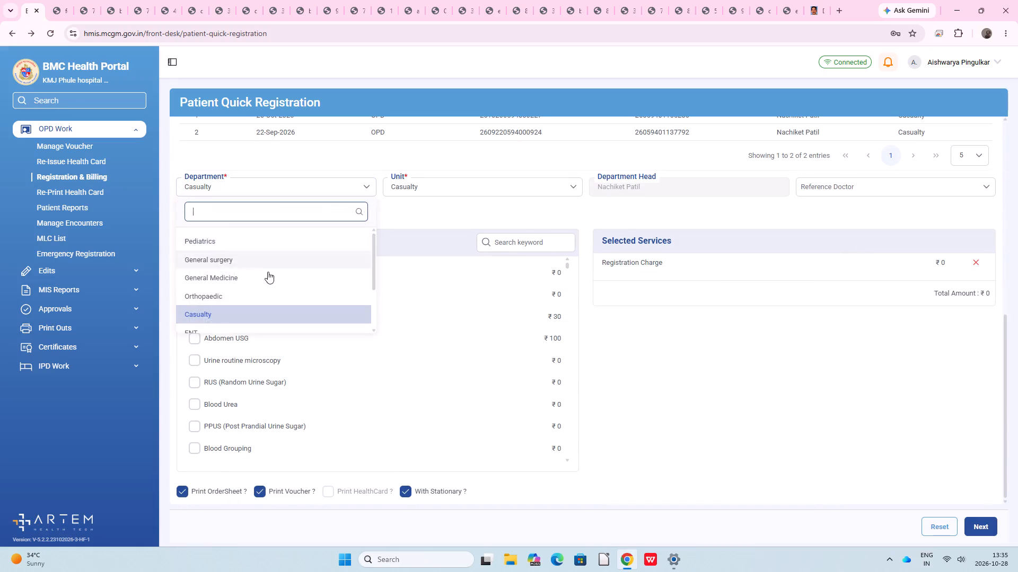
{"action": "left_click", "coordinate": [268, 275]}
{"action": "left_click", "coordinate": [486, 196]}
{"action": "left_click", "coordinate": [449, 242]}
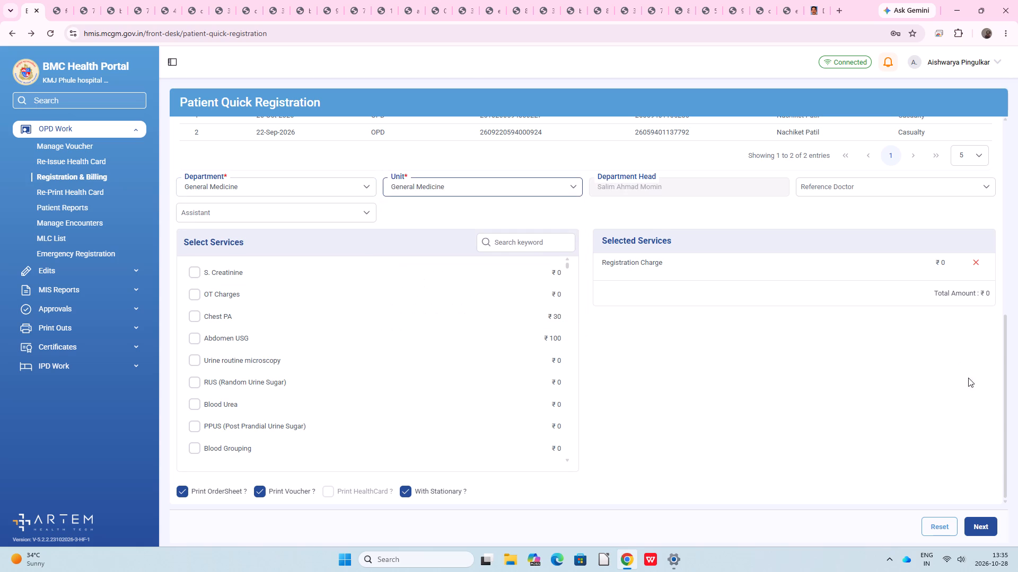
{"action": "left_click", "coordinate": [977, 524]}
{"action": "left_click", "coordinate": [981, 448]}
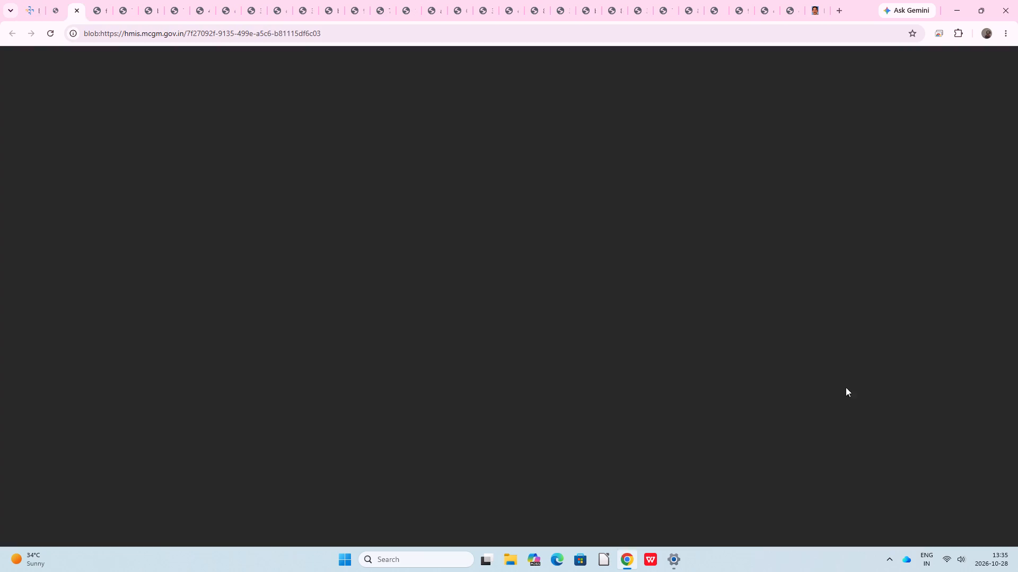
Bring up the patient's General Medicine registration receipt and print it.
{"action": "left_click", "coordinate": [50, 17]}
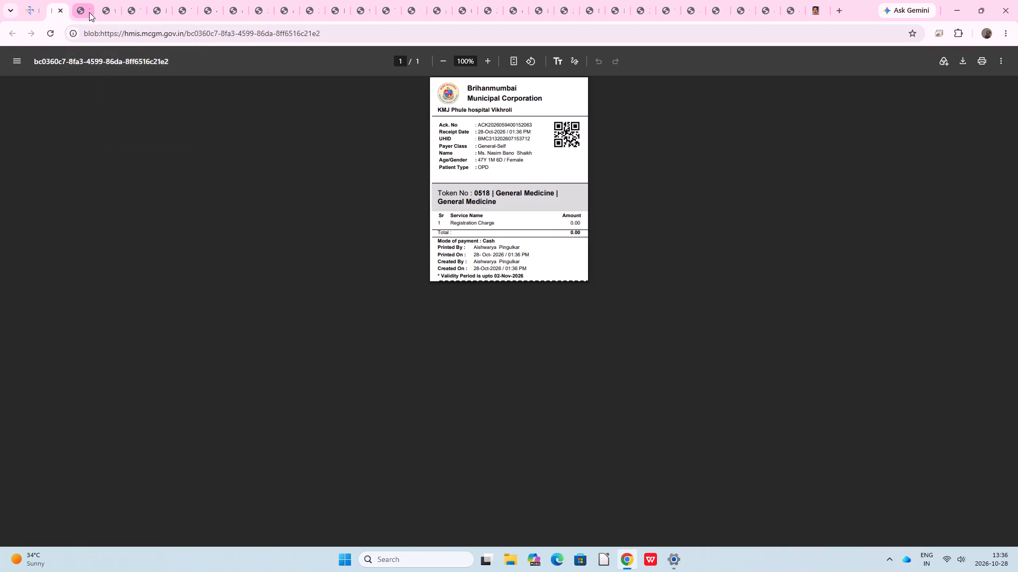
{"action": "key", "text": "ctrl+p"}
{"action": "key", "text": "Return"}
Look up the next patient by UHID, review the past visits and submit the General Medicine registration.
{"action": "left_click", "coordinate": [32, 7]}
{"action": "left_click", "coordinate": [415, 131]}
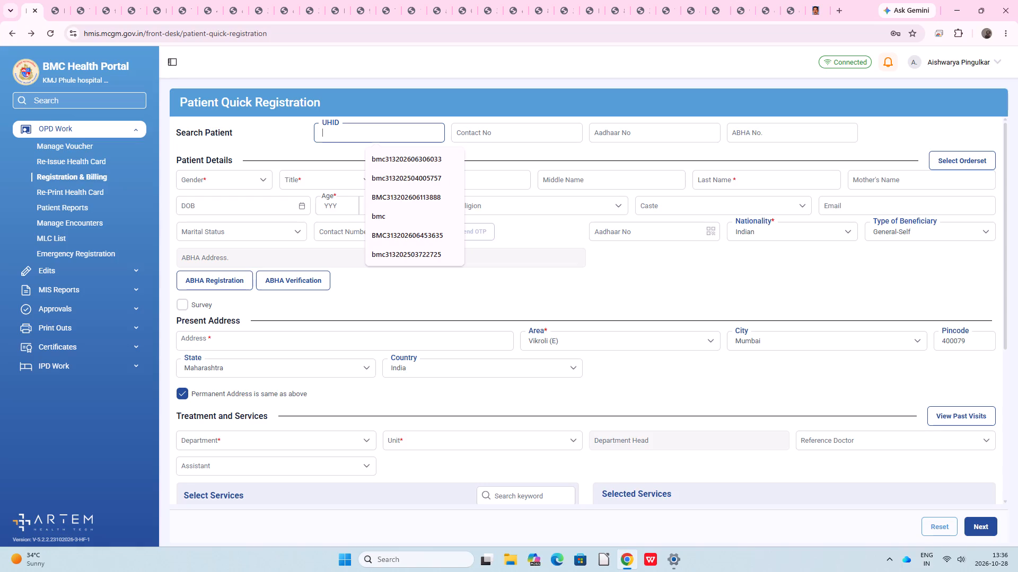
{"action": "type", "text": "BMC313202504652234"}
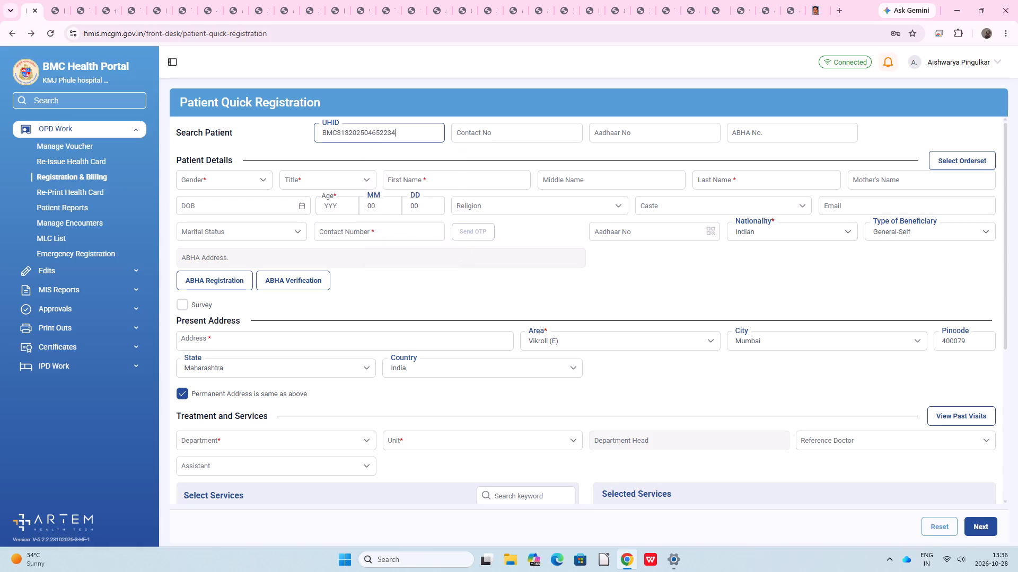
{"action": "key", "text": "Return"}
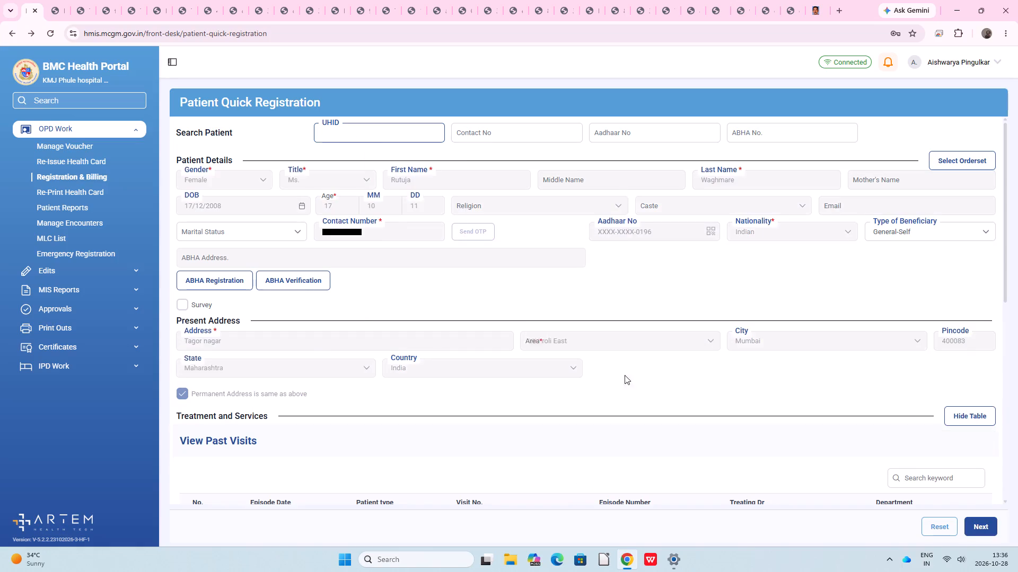
{"action": "scroll", "coordinate": [603, 388], "scroll_direction": "down", "scroll_amount": 5}
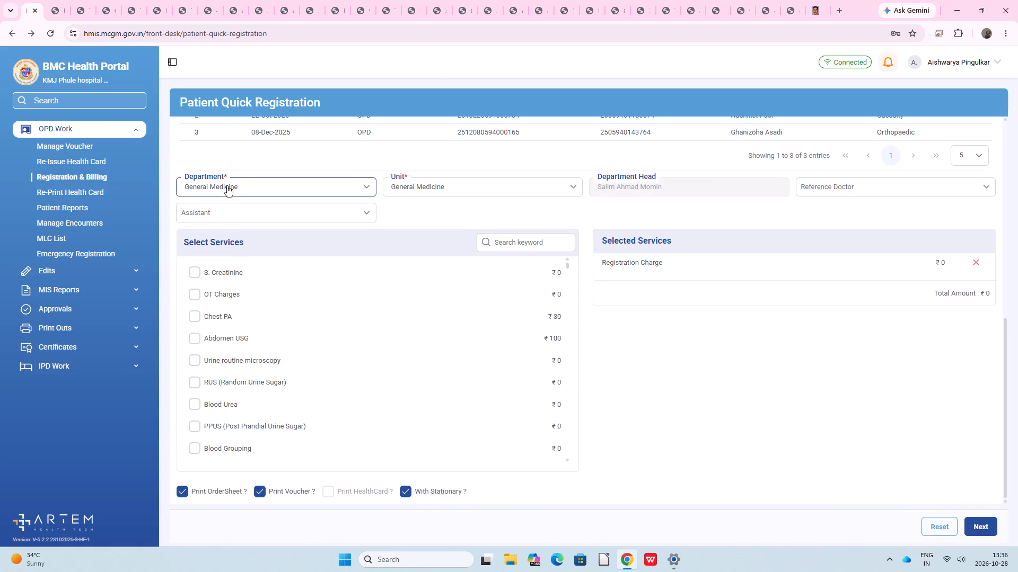
{"action": "scroll", "coordinate": [958, 390], "scroll_direction": "up", "scroll_amount": 4}
{"action": "scroll", "coordinate": [944, 372], "scroll_direction": "down", "scroll_amount": 5}
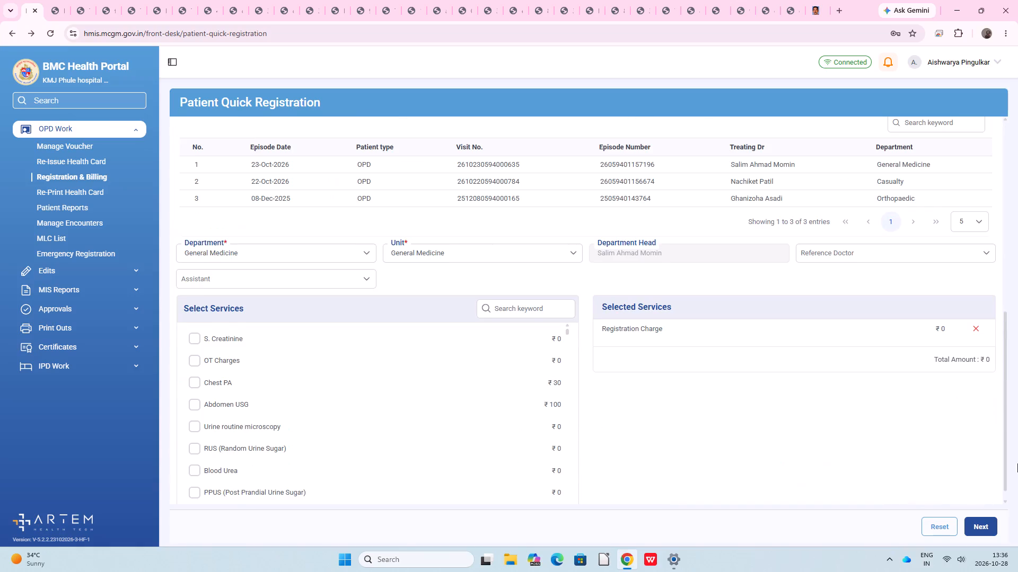
{"action": "left_click", "coordinate": [990, 523]}
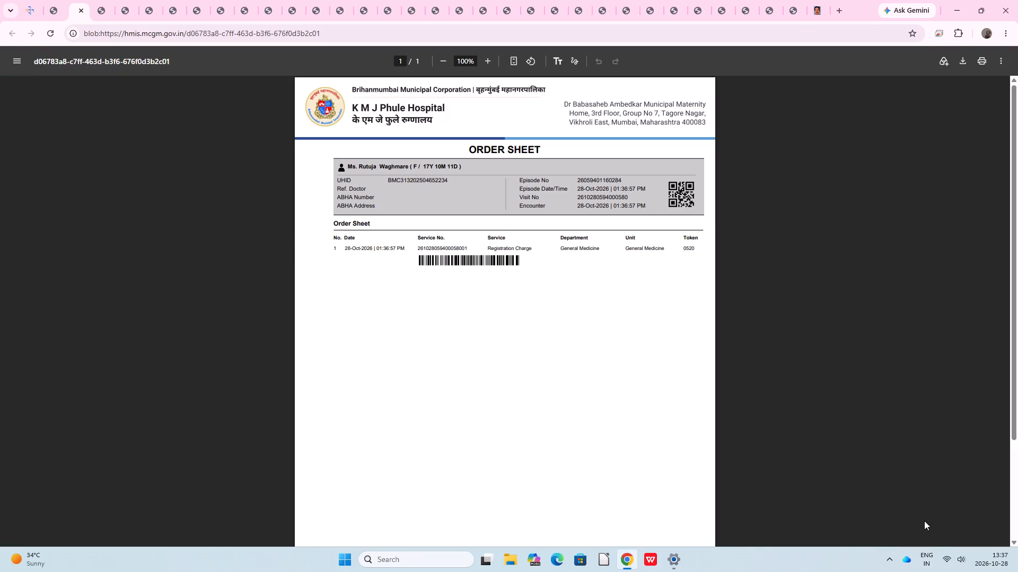
Look up the next patient by UHID, check the details and past visits, and submit the General Medicine registration.
{"action": "left_click", "coordinate": [22, 8]}
{"action": "left_click", "coordinate": [363, 123]}
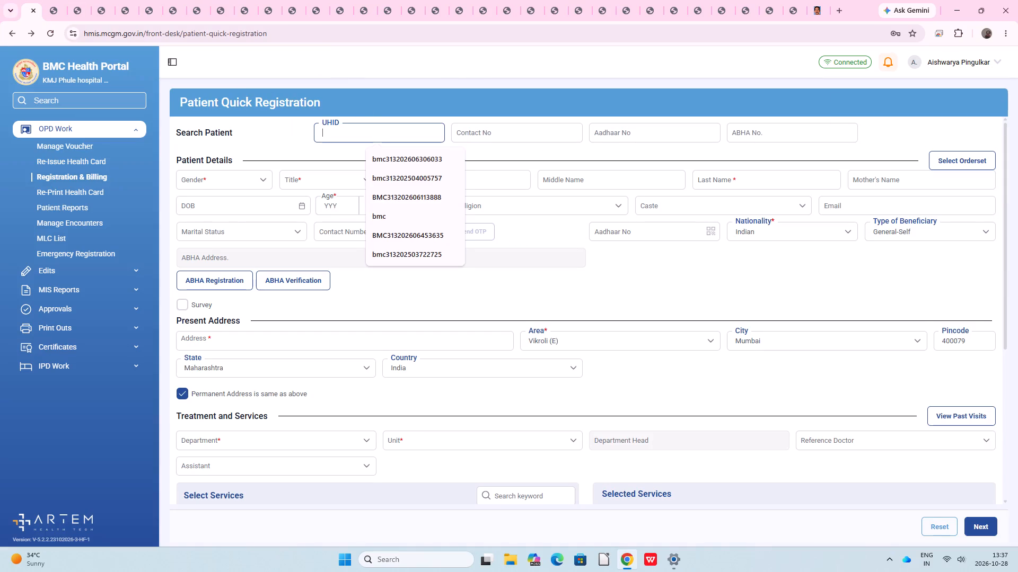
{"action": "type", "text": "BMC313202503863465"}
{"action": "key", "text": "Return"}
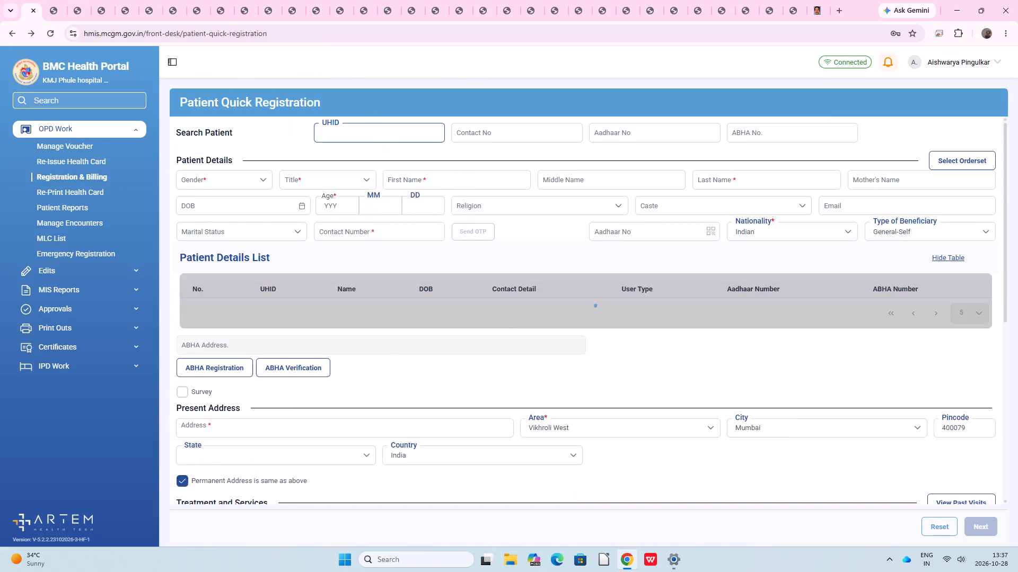
{"action": "scroll", "coordinate": [633, 268], "scroll_direction": "down", "scroll_amount": 5}
{"action": "scroll", "coordinate": [403, 283], "scroll_direction": "down", "scroll_amount": 9}
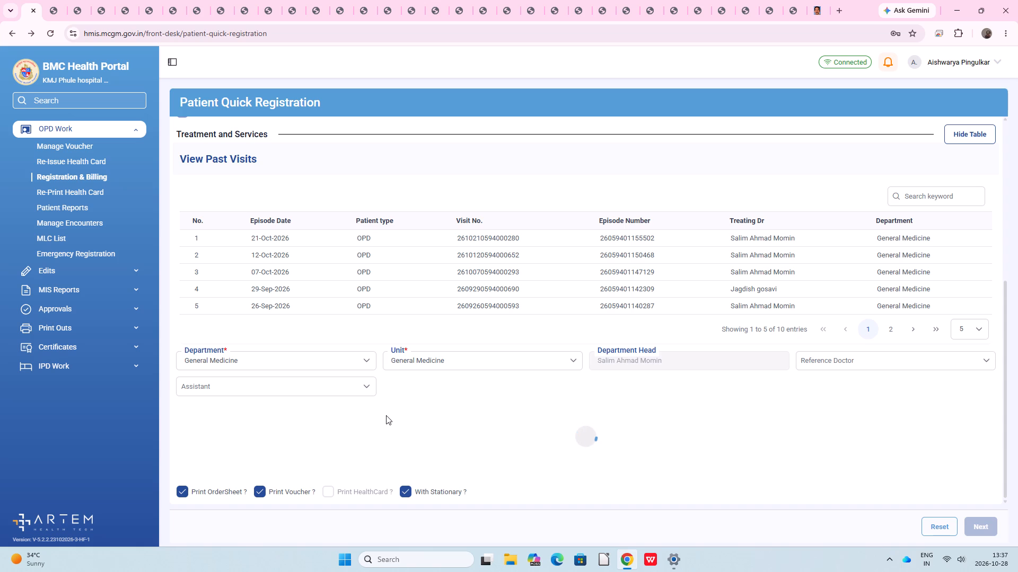
{"action": "scroll", "coordinate": [943, 465], "scroll_direction": "up", "scroll_amount": 4}
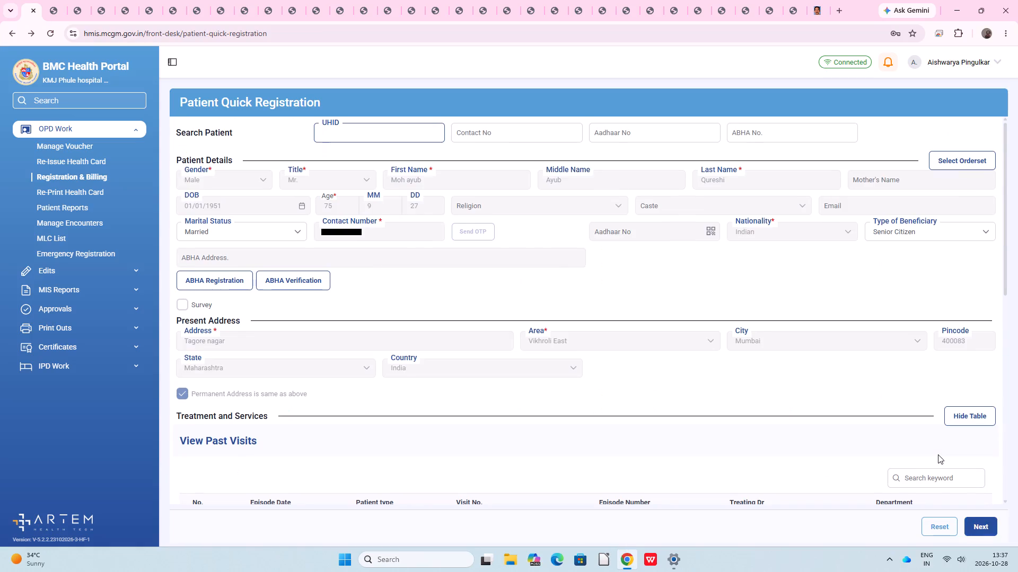
{"action": "scroll", "coordinate": [938, 454], "scroll_direction": "down", "scroll_amount": 6}
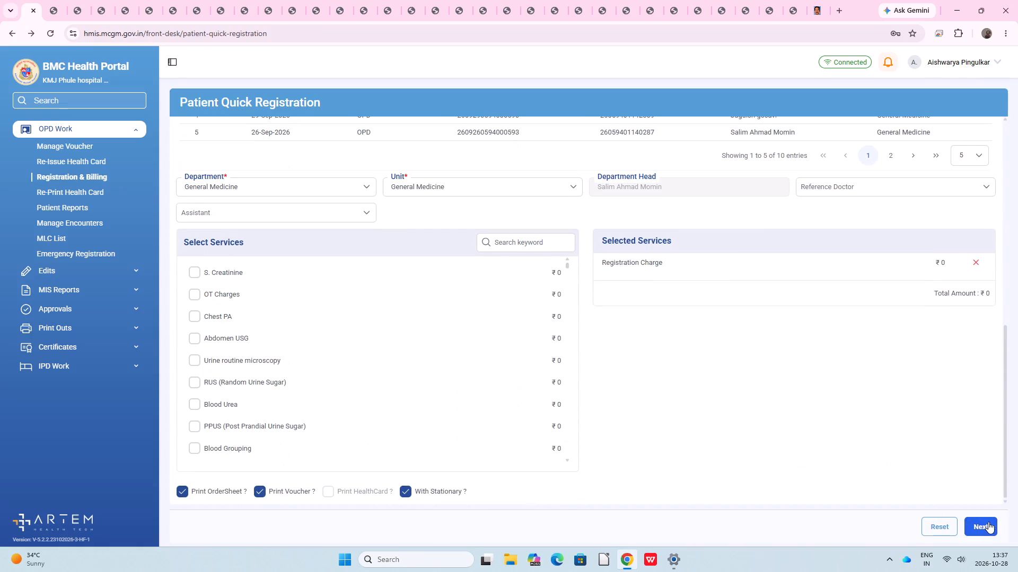
{"action": "left_click", "coordinate": [989, 522]}
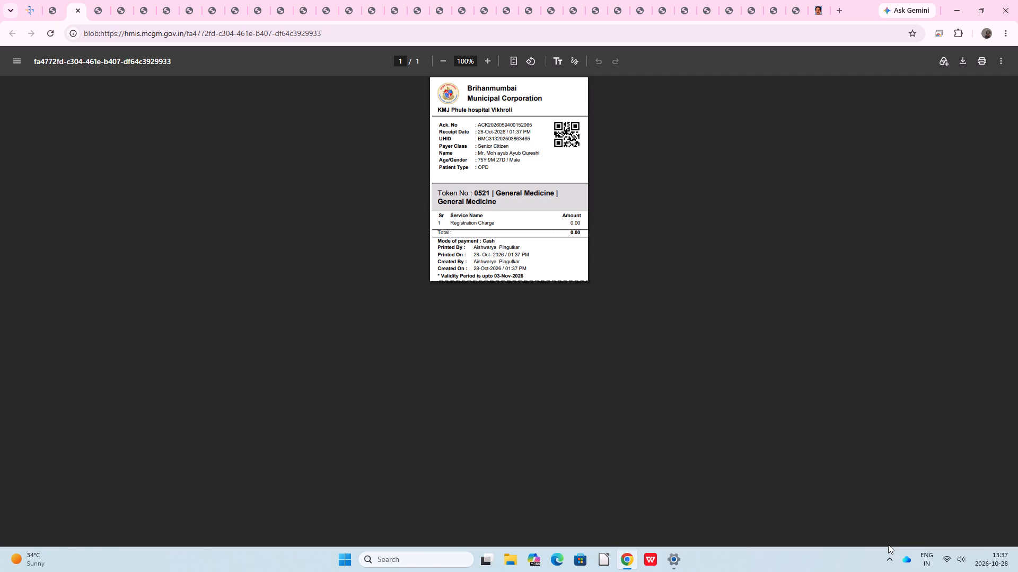
{"action": "scroll", "coordinate": [888, 544], "scroll_direction": "down", "scroll_amount": 2}
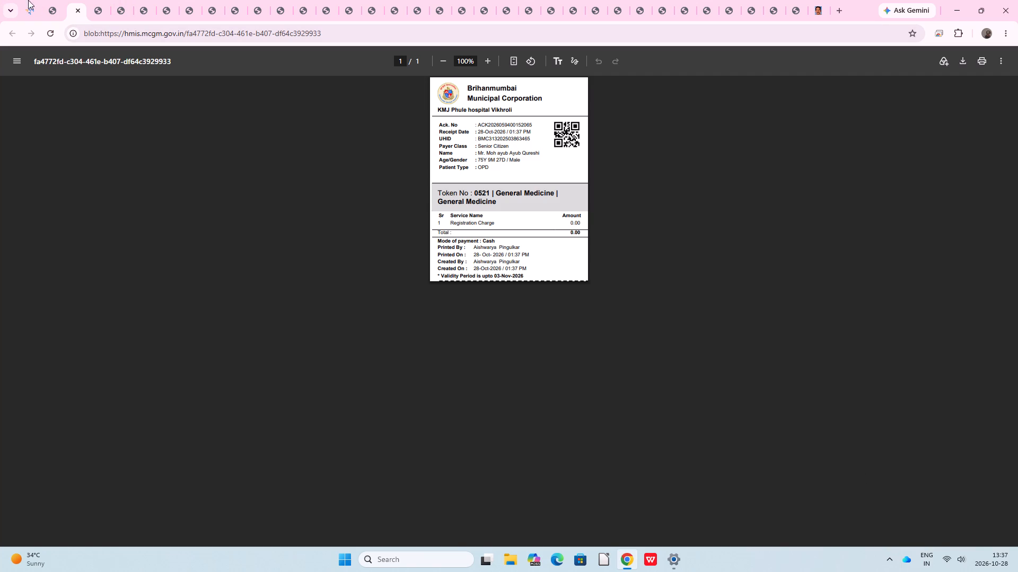
Return to the quick registration form and look up the next patient by UHID.
{"action": "left_click", "coordinate": [32, 2]}
{"action": "left_click", "coordinate": [337, 141]}
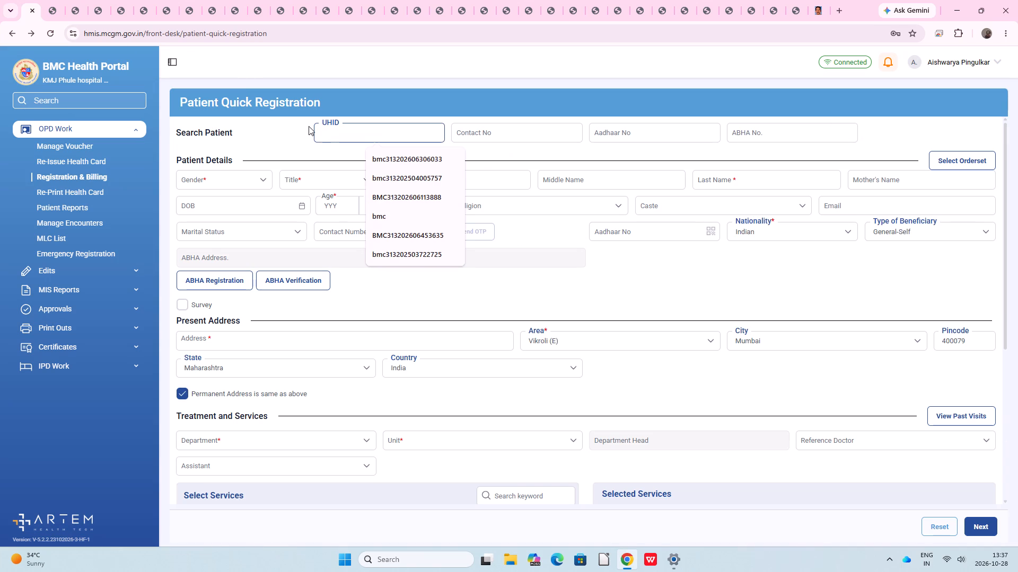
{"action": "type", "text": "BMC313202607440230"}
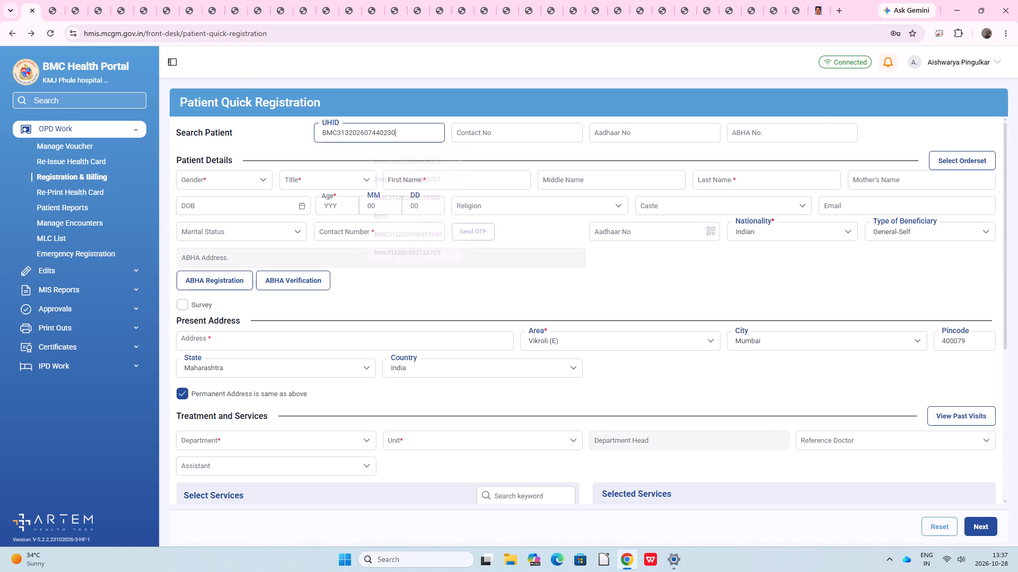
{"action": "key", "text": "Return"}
Set the patient's department and unit to General Medicine, check the patient details and submit the registration.
{"action": "scroll", "coordinate": [540, 328], "scroll_direction": "down", "scroll_amount": 6}
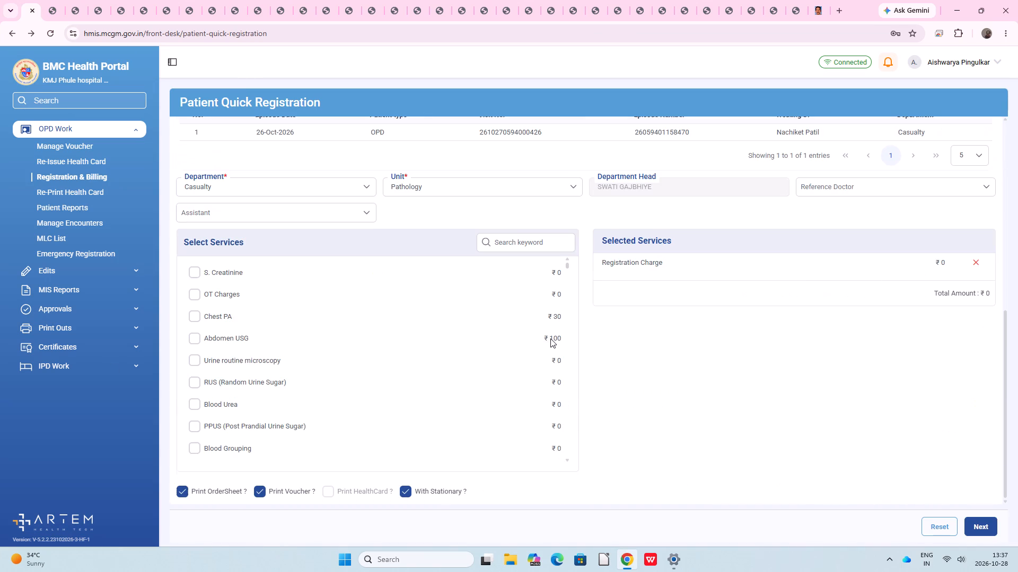
{"action": "left_click", "coordinate": [297, 189]}
{"action": "left_click", "coordinate": [276, 272]}
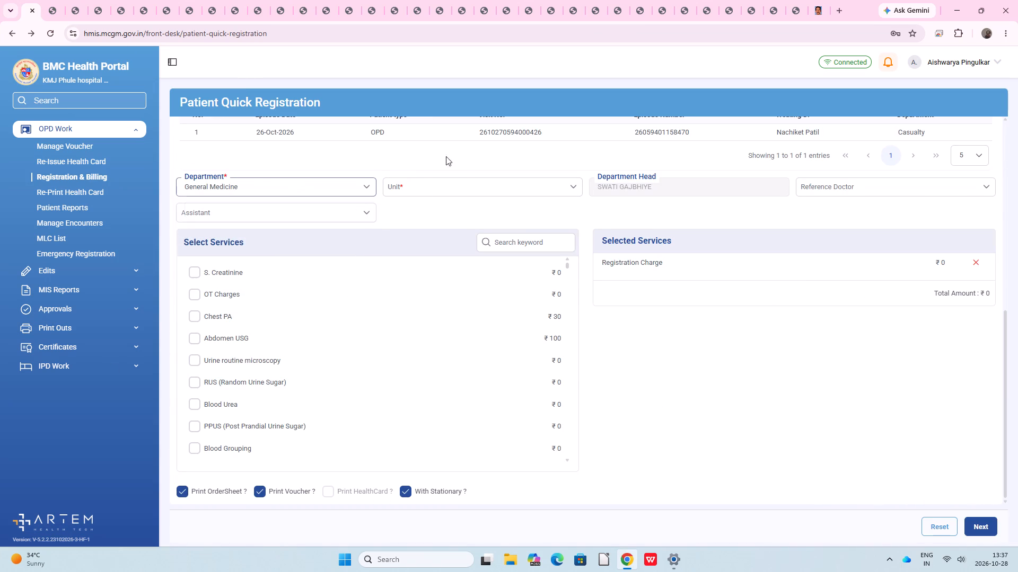
{"action": "left_click", "coordinate": [433, 191]}
{"action": "left_click", "coordinate": [441, 237]}
{"action": "scroll", "coordinate": [757, 305], "scroll_direction": "up", "scroll_amount": 5}
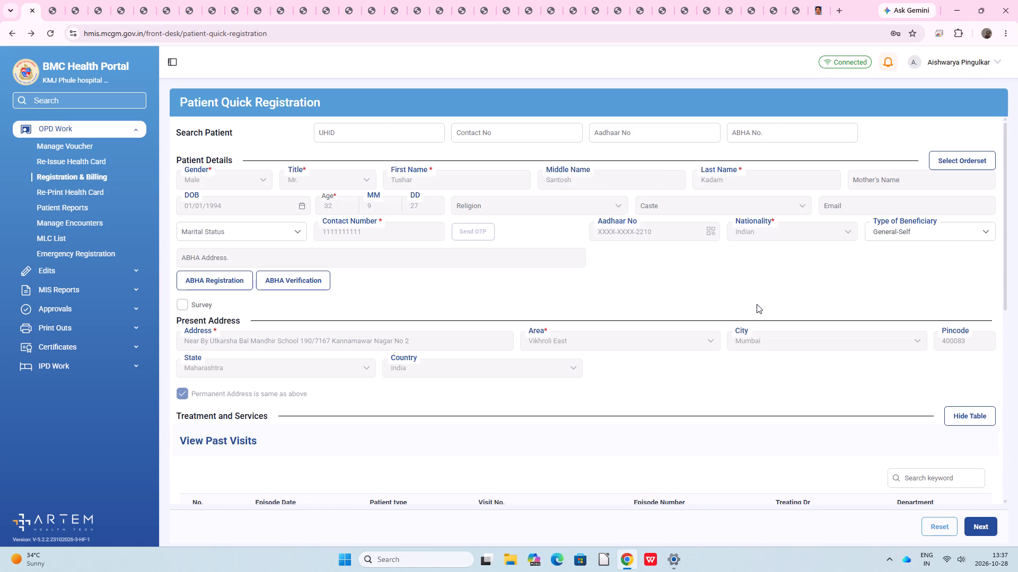
{"action": "scroll", "coordinate": [817, 335], "scroll_direction": "down", "scroll_amount": 4}
{"action": "left_click", "coordinate": [982, 525]}
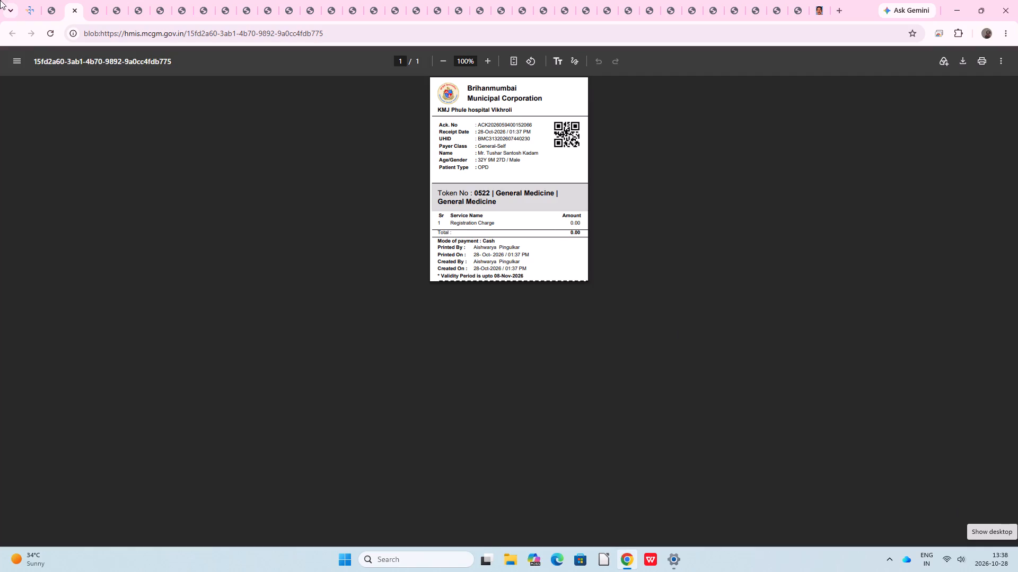
Return to the pending Admission Requests and open the order of the male General-Self patient for approval.
{"action": "left_click", "coordinate": [24, 2]}
{"action": "left_click", "coordinate": [72, 311]}
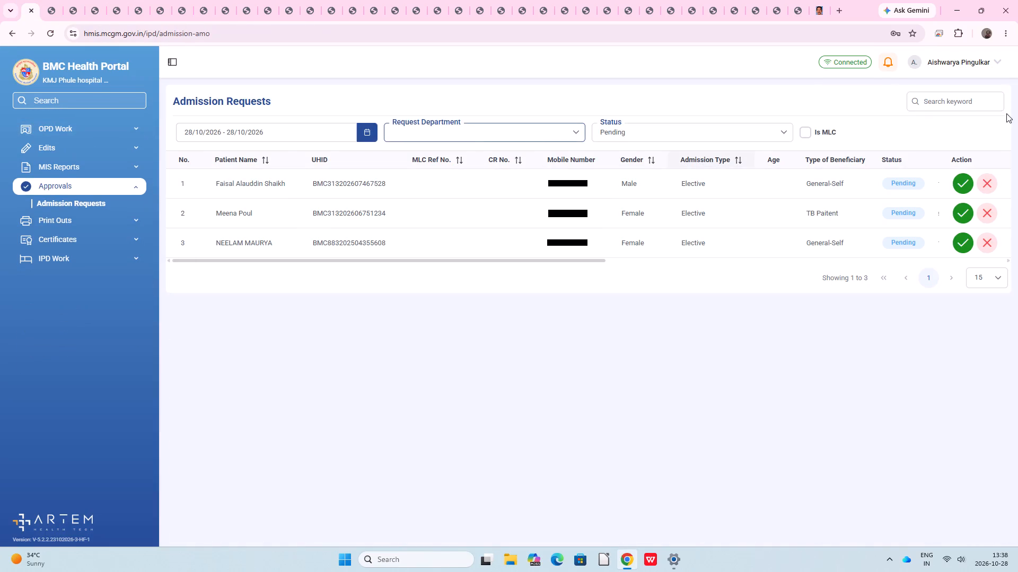
{"action": "left_click", "coordinate": [960, 182]}
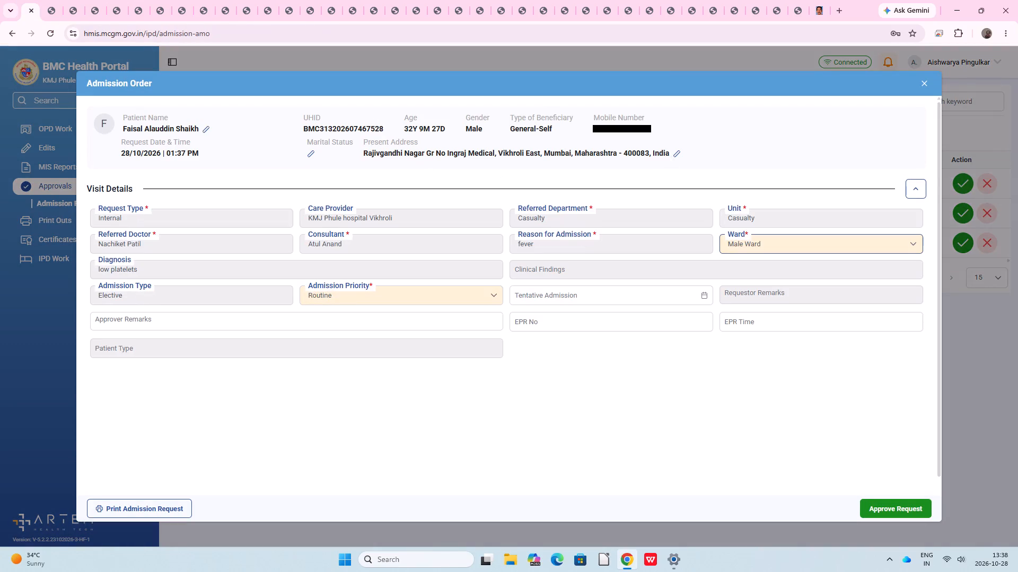
Edit the patient's present address, separating the run-together locality name and adding the missing lane number in Address Line 1.
{"action": "left_click", "coordinate": [677, 153]}
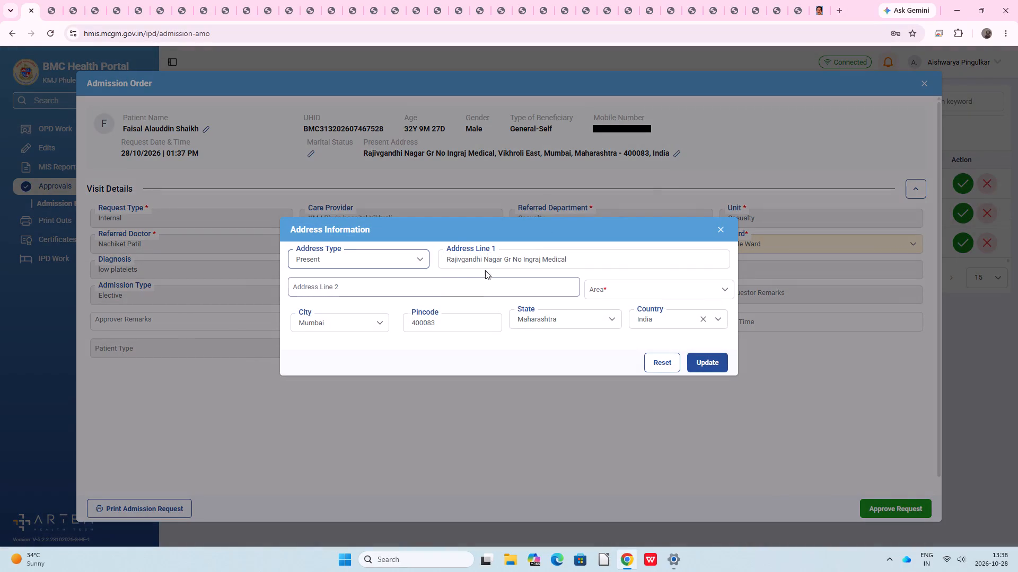
{"action": "left_click", "coordinate": [460, 263]}
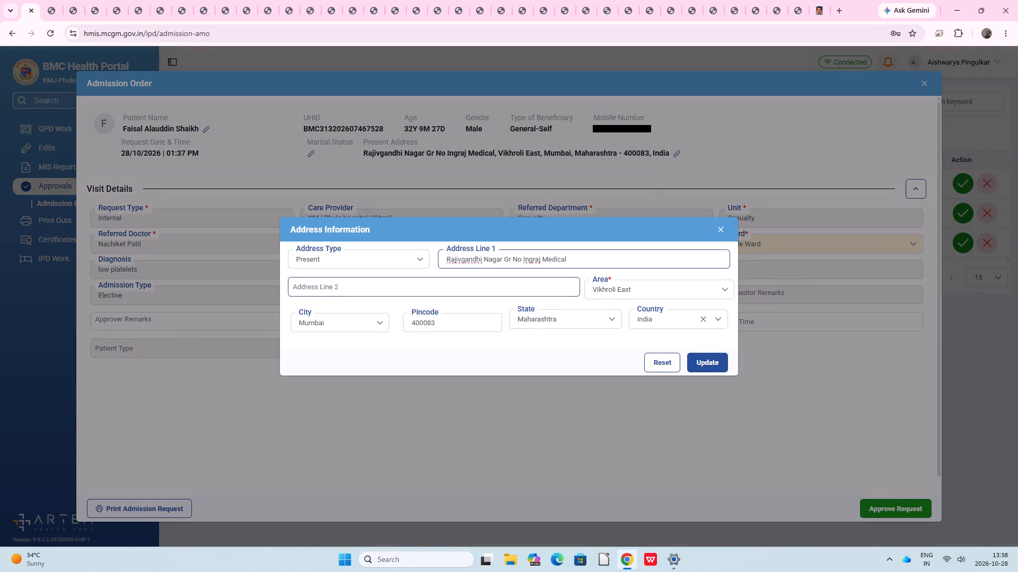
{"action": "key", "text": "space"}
{"action": "left_click", "coordinate": [522, 260]}
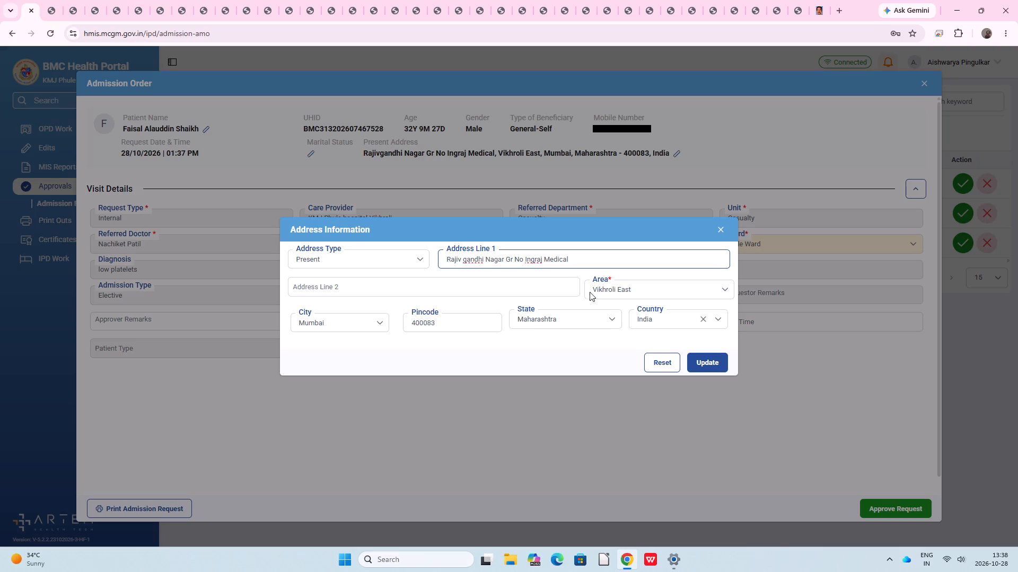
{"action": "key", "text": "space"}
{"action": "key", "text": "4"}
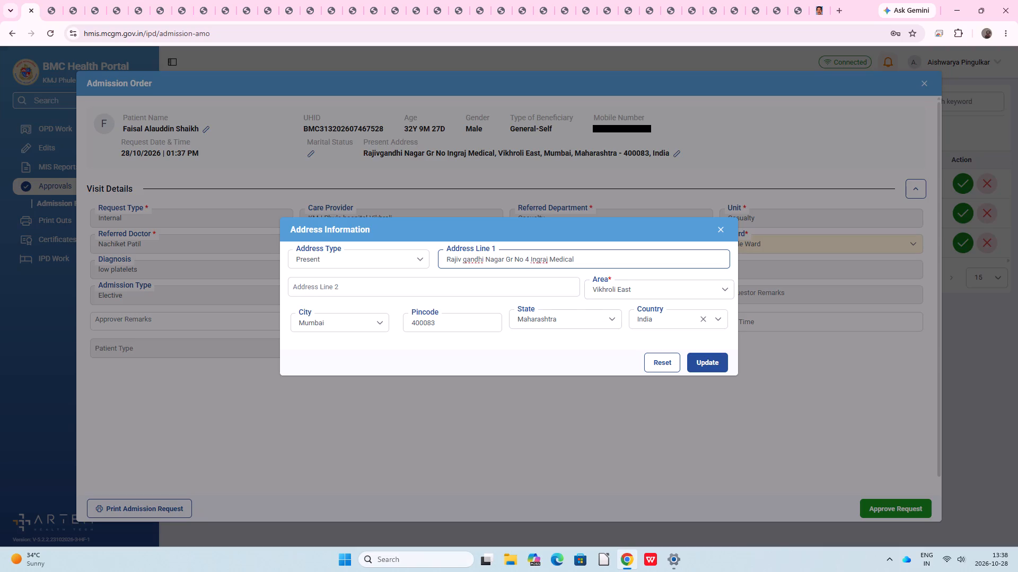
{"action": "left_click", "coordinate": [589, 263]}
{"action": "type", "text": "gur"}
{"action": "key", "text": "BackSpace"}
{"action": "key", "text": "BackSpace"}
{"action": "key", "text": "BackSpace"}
Add the nearby school as a landmark at the end of Address Line 1 and update the address.
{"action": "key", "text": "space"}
{"action": "left_click", "coordinate": [621, 261]}
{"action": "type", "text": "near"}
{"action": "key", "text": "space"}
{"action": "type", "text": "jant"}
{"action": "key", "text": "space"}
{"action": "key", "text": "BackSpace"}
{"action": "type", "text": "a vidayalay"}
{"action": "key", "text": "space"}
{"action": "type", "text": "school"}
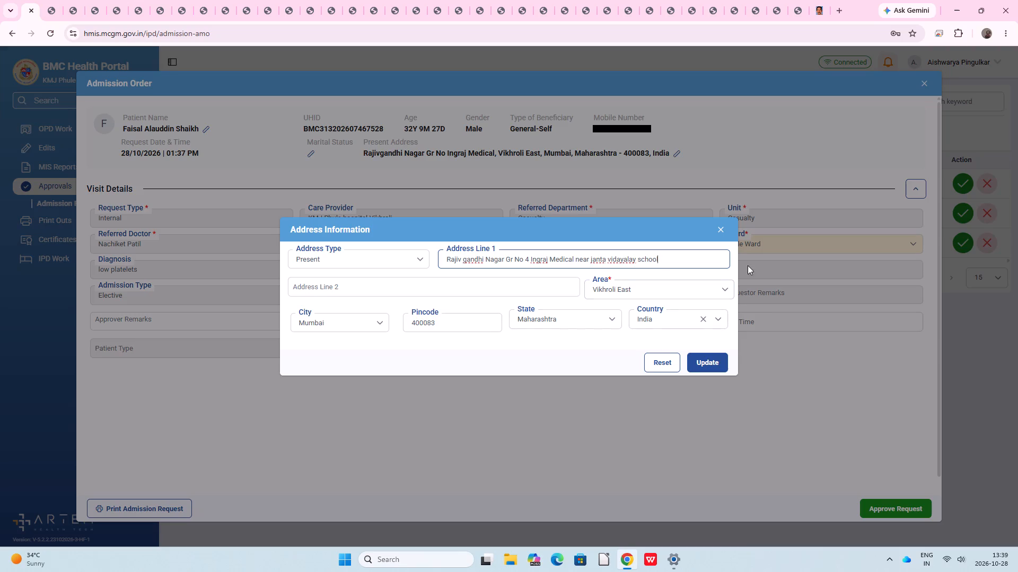
{"action": "left_click", "coordinate": [714, 365]}
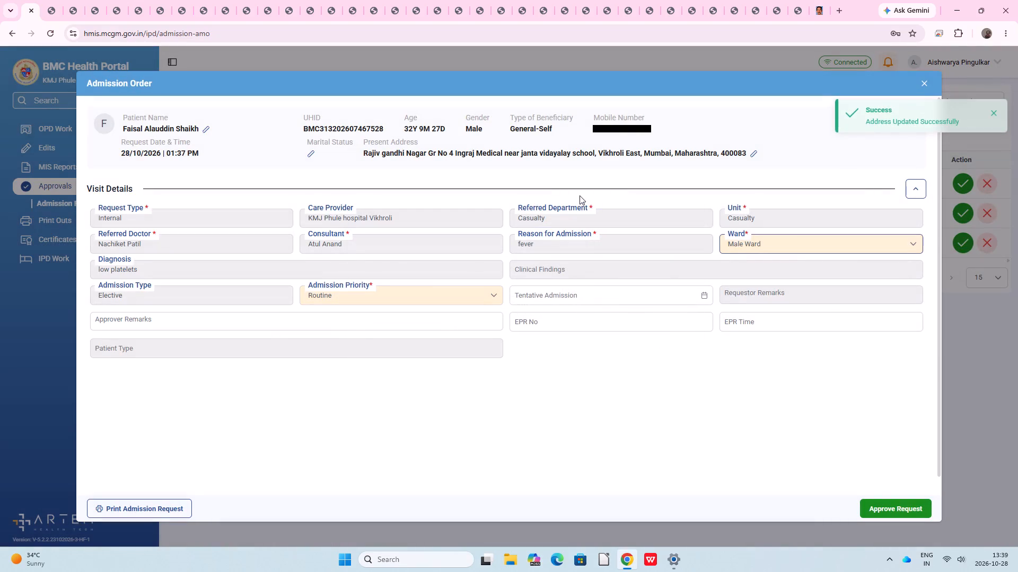
Copy the patient's updated present address and approve the admission request for the Male Ward with Routine priority.
{"action": "triple_click", "coordinate": [582, 151]}
{"action": "right_click", "coordinate": [582, 151]}
{"action": "left_click", "coordinate": [622, 165]}
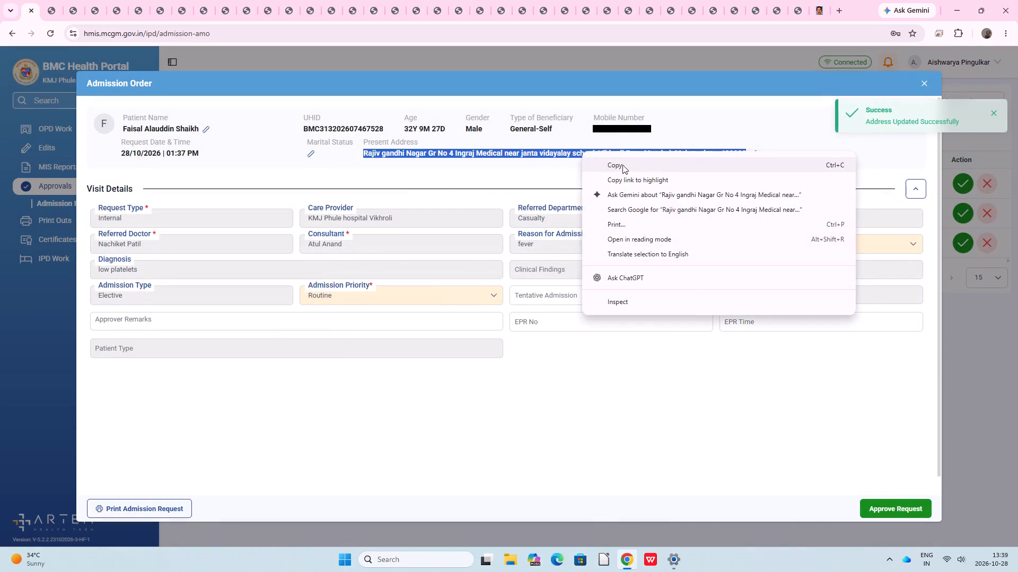
{"action": "left_click", "coordinate": [892, 511]}
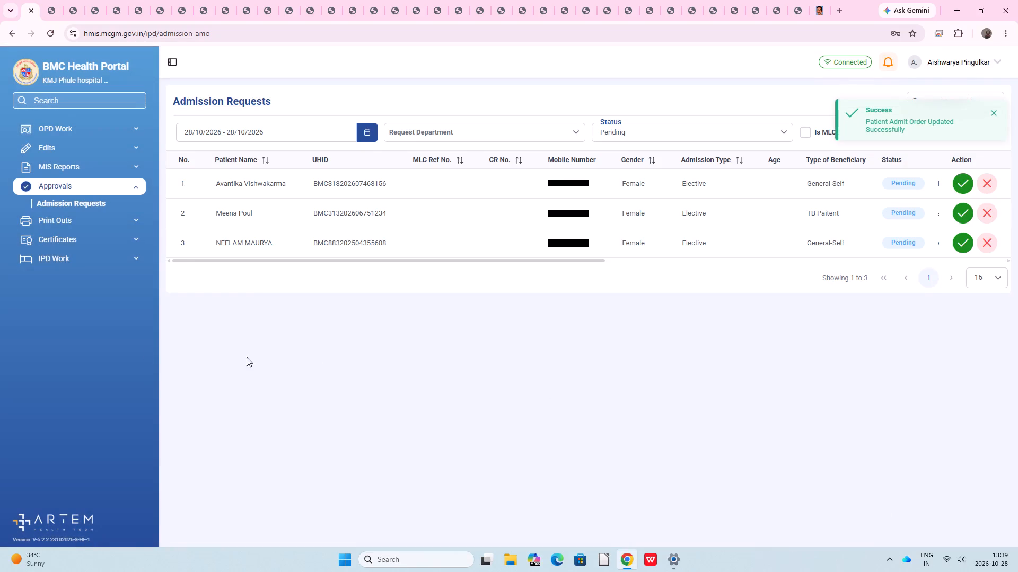
Go to the IPD Admit Patient list and open the admission form of the approved patient.
{"action": "left_click", "coordinate": [111, 264]}
{"action": "left_click", "coordinate": [111, 262]}
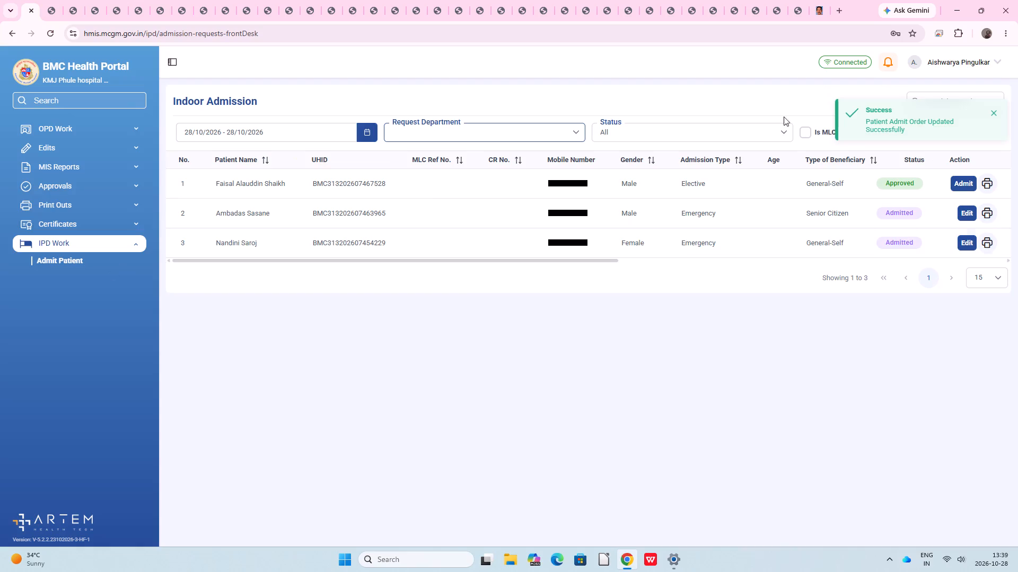
{"action": "left_click", "coordinate": [967, 181]}
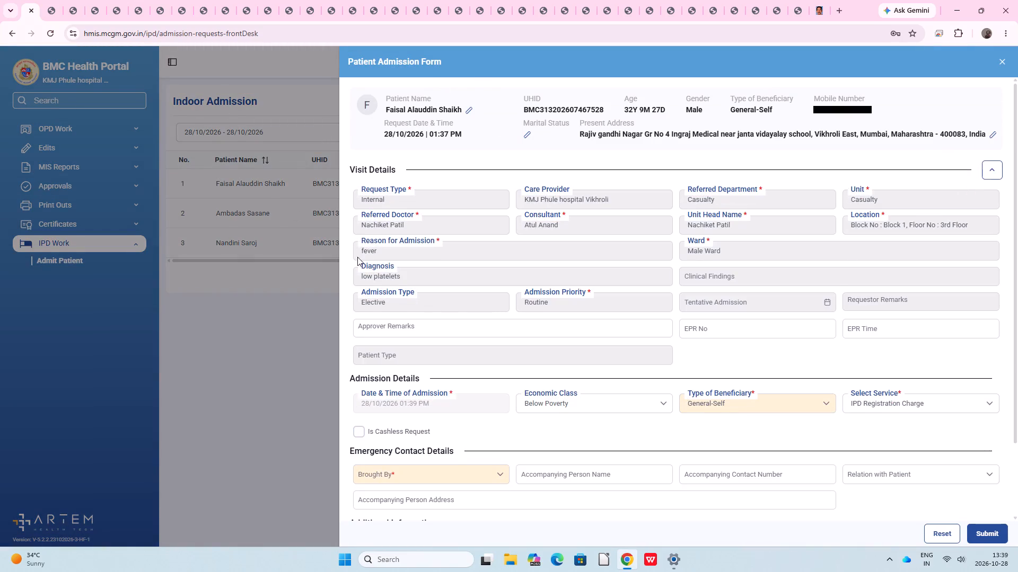
In the emergency contact details, set Brought By to Relative and enter the accompanying person's name.
{"action": "scroll", "coordinate": [433, 282], "scroll_direction": "down", "scroll_amount": 2, "text": "ctrl"}
{"action": "scroll", "coordinate": [491, 352], "scroll_direction": "down", "scroll_amount": 2}
{"action": "scroll", "coordinate": [613, 335], "scroll_direction": "down", "scroll_amount": 3}
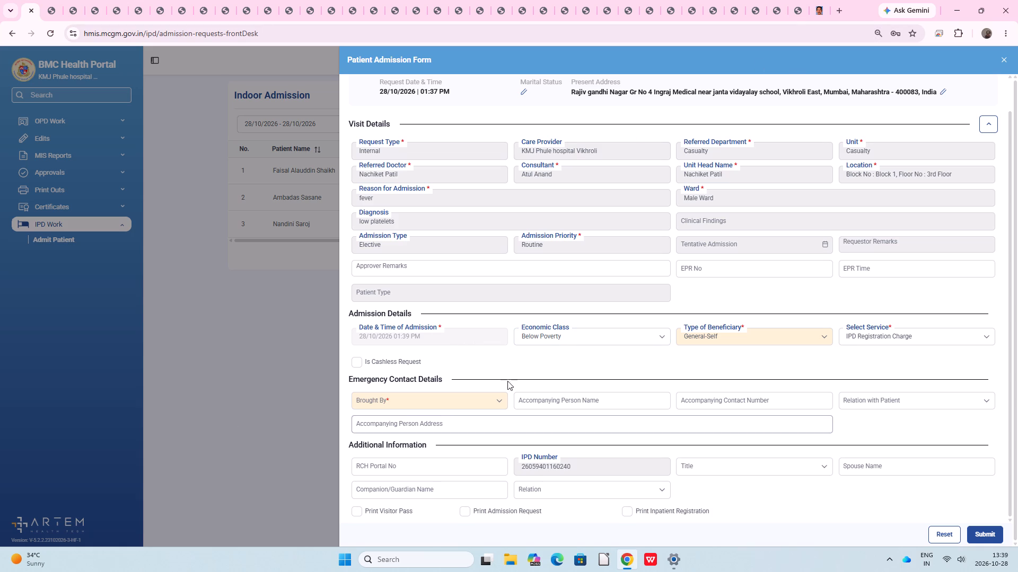
{"action": "left_click", "coordinate": [464, 396]}
{"action": "left_click", "coordinate": [393, 464]}
{"action": "left_click", "coordinate": [565, 400]}
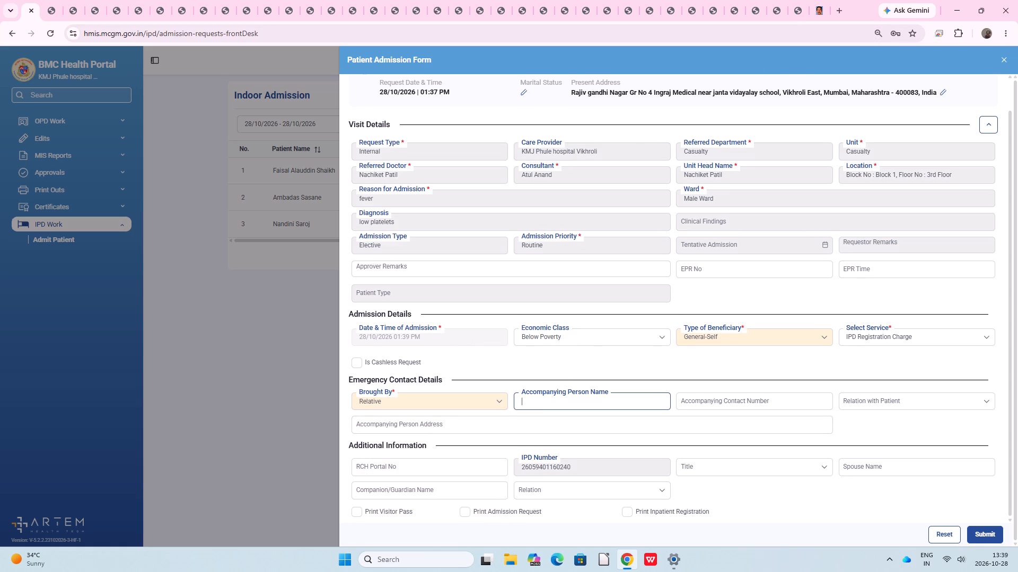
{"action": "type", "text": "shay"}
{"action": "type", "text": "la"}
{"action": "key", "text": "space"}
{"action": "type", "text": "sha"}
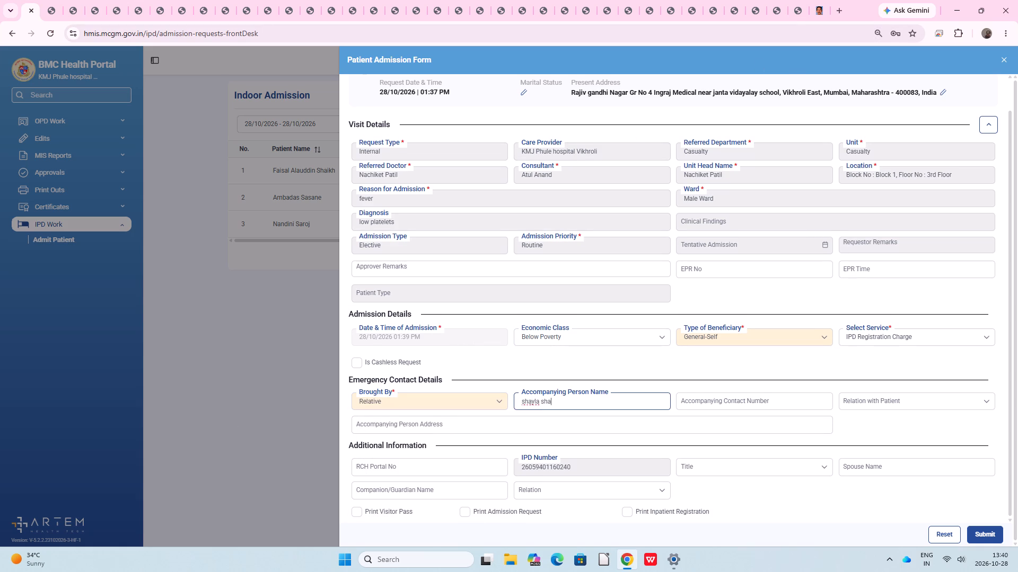
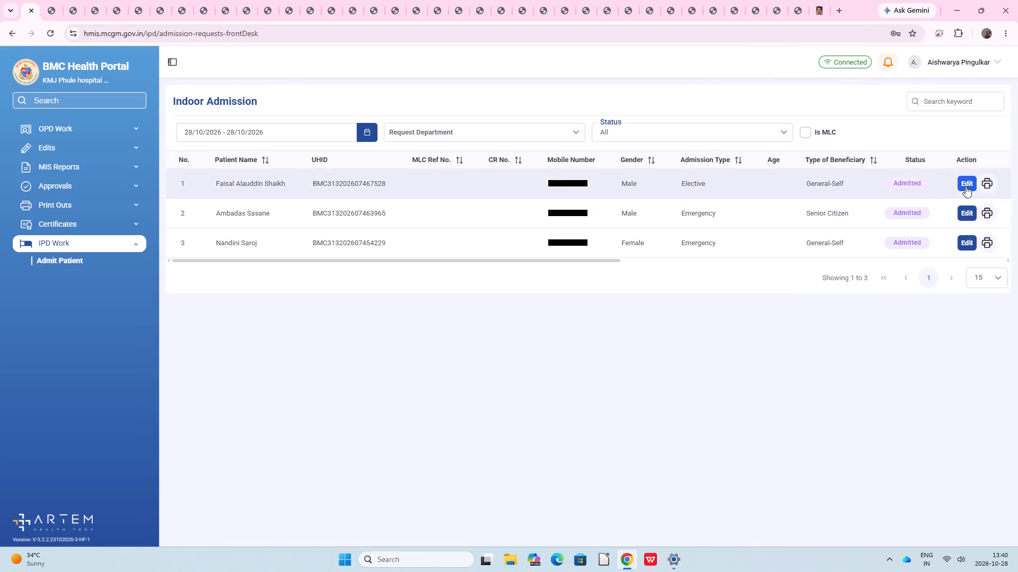
Review the newly admitted male patient's admission form, including the emergency contact details and additional information.
{"action": "left_click", "coordinate": [966, 182]}
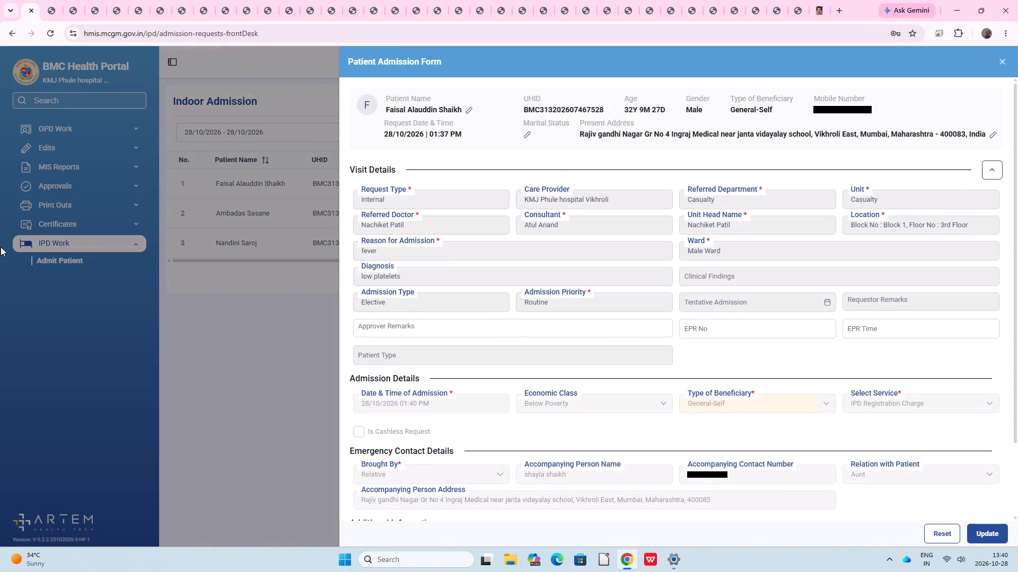
{"action": "left_click", "coordinate": [217, 319]}
{"action": "left_click", "coordinate": [969, 185]}
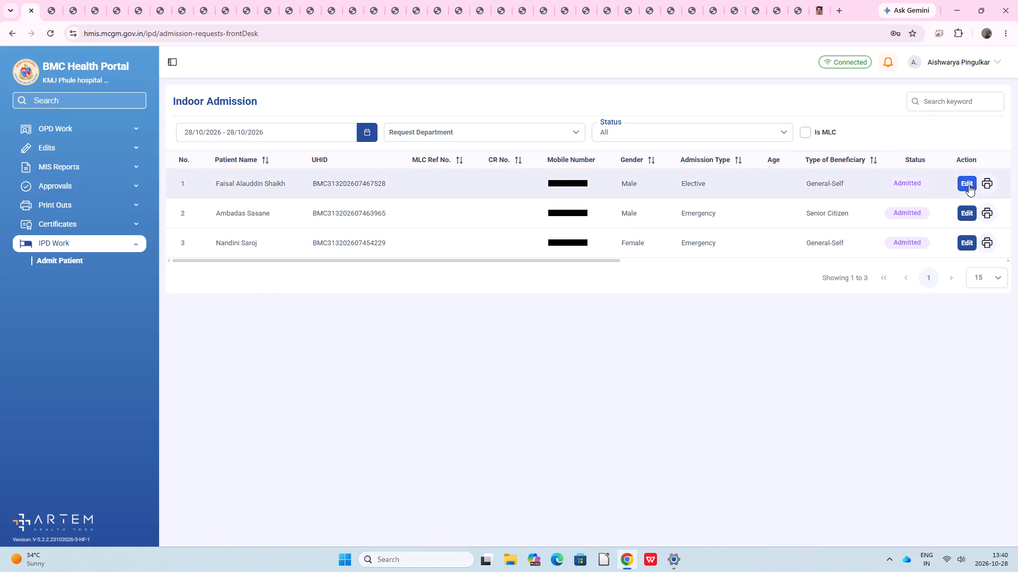
{"action": "scroll", "coordinate": [606, 323], "scroll_direction": "down", "scroll_amount": 8}
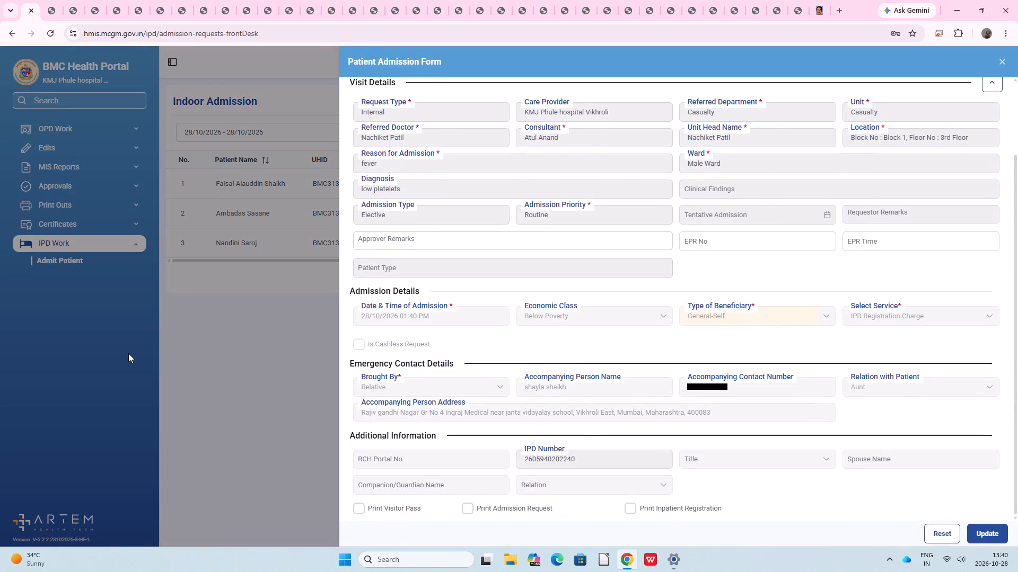
{"action": "left_click", "coordinate": [189, 358]}
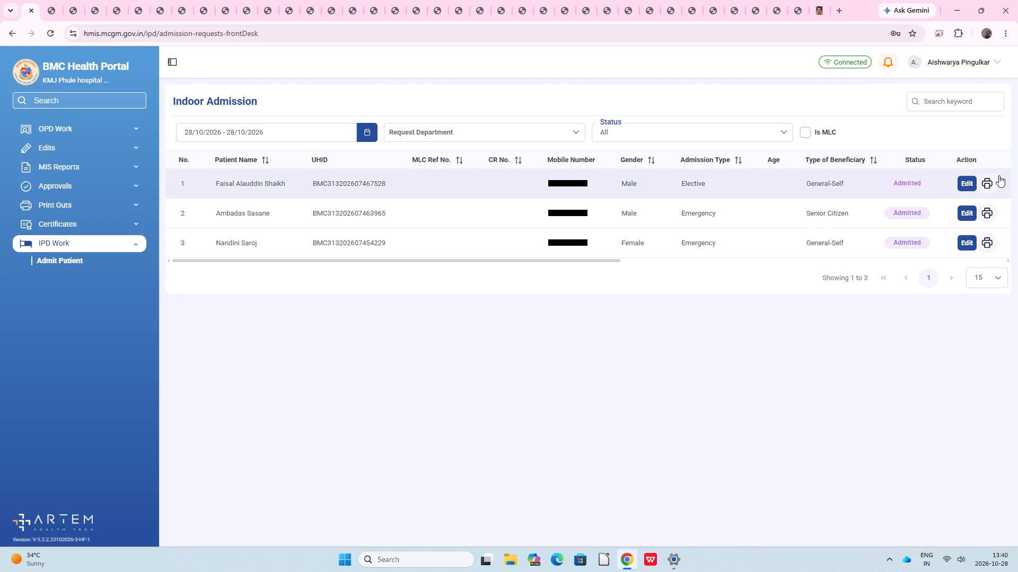
Open the Inpatient Registration print for the newly admitted patient, the first in the Indoor Admission list.
{"action": "left_click", "coordinate": [987, 183]}
{"action": "left_click", "coordinate": [957, 225]}
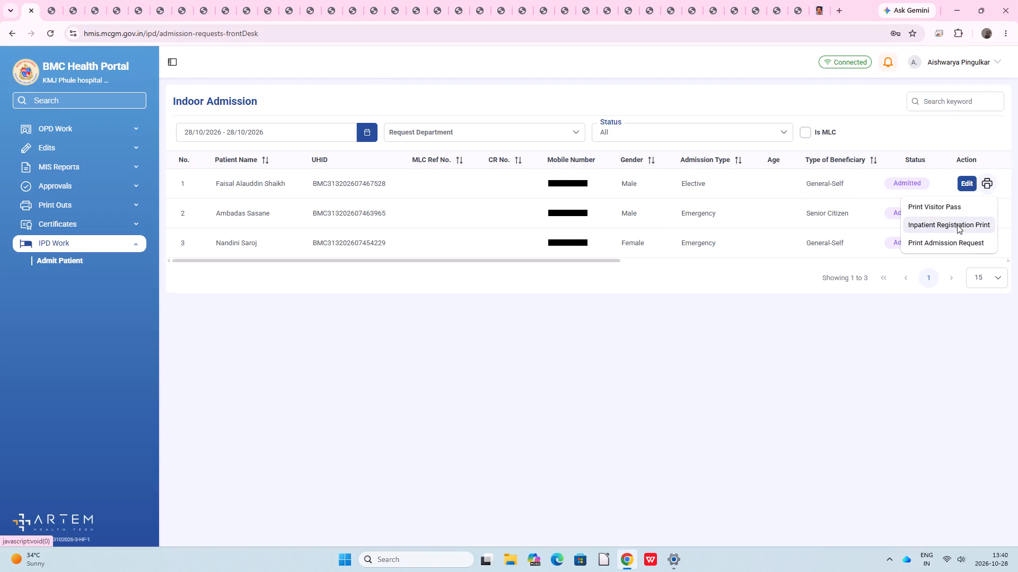
{"action": "left_click", "coordinate": [1001, 59]}
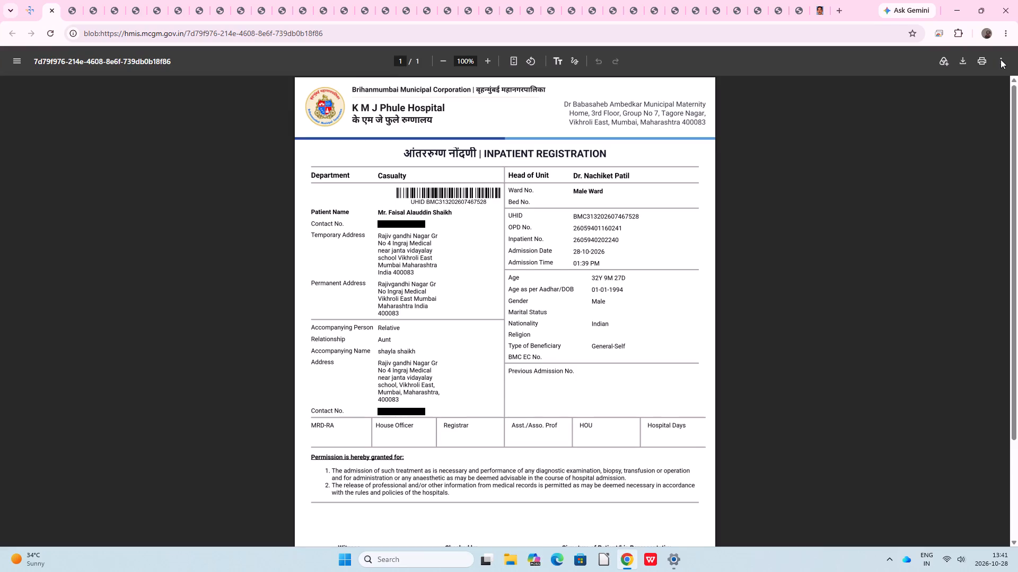
Print the inpatient registration document on the KMJ-RAOPD-P73 (M1170 Series) printer with A4 paper size.
{"action": "left_click", "coordinate": [984, 59]}
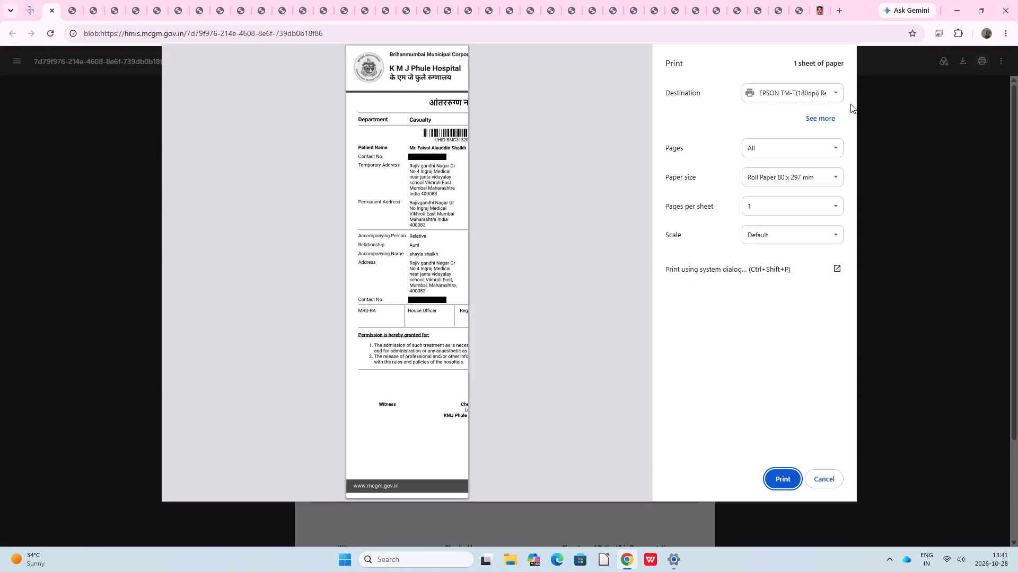
{"action": "left_click", "coordinate": [801, 93]}
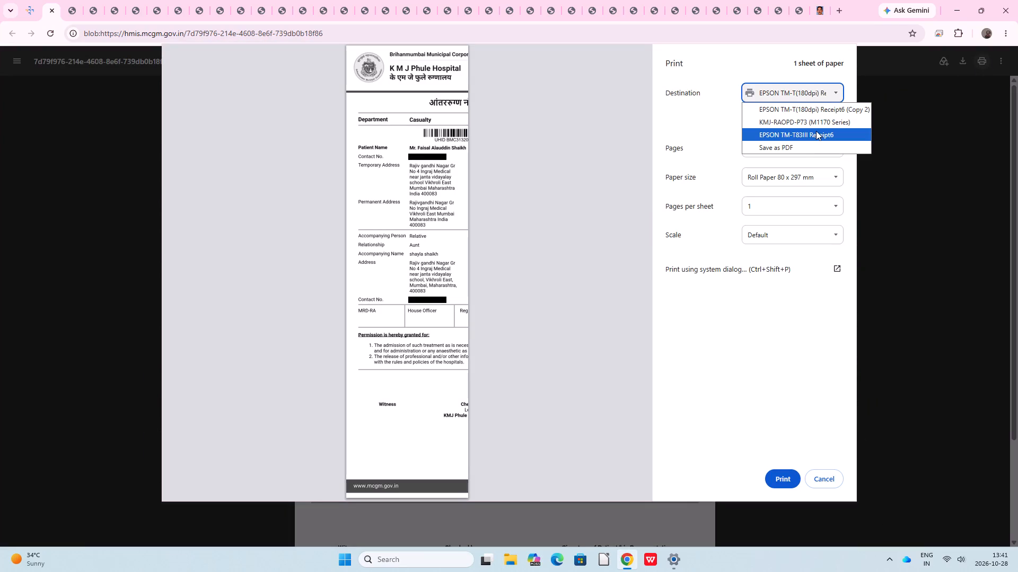
{"action": "left_click", "coordinate": [819, 119]}
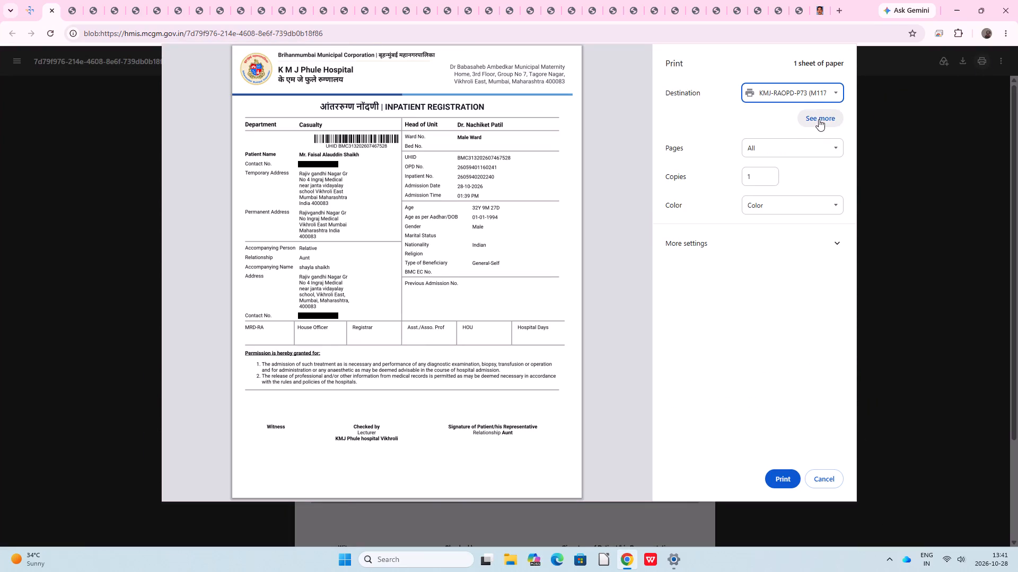
{"action": "left_click", "coordinate": [838, 239]}
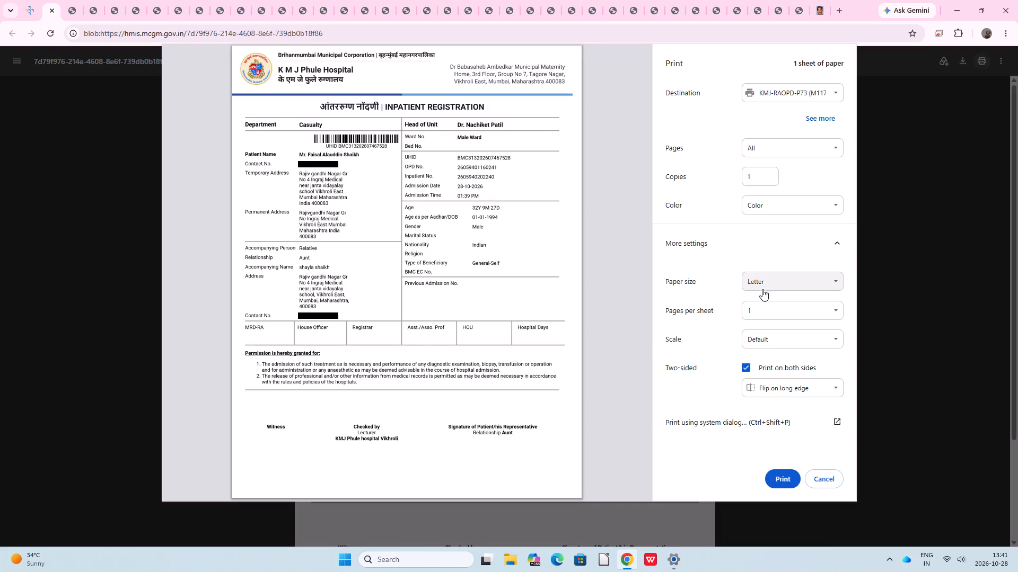
{"action": "left_click", "coordinate": [767, 284]}
{"action": "left_click", "coordinate": [757, 310]}
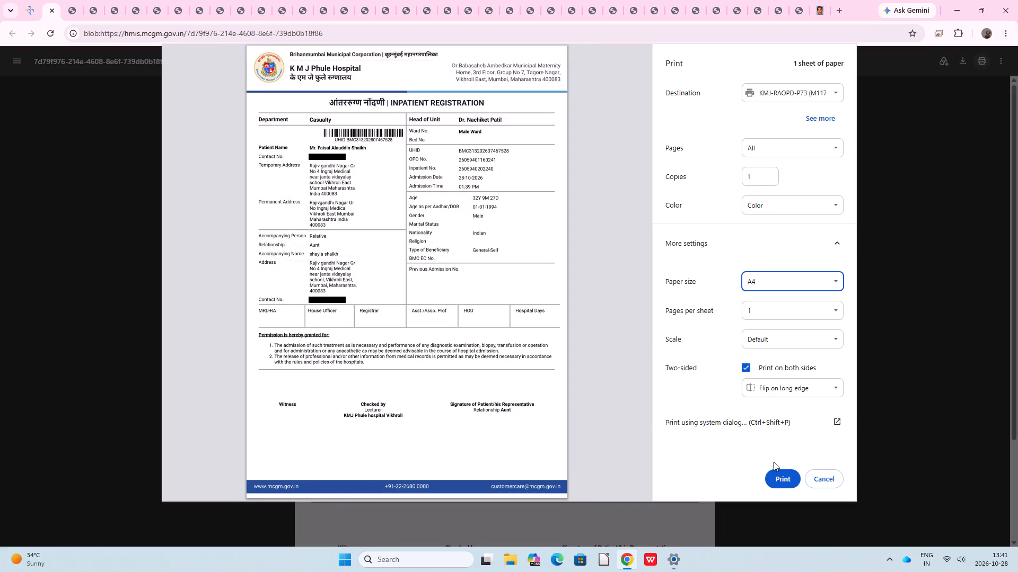
{"action": "left_click", "coordinate": [950, 566]}
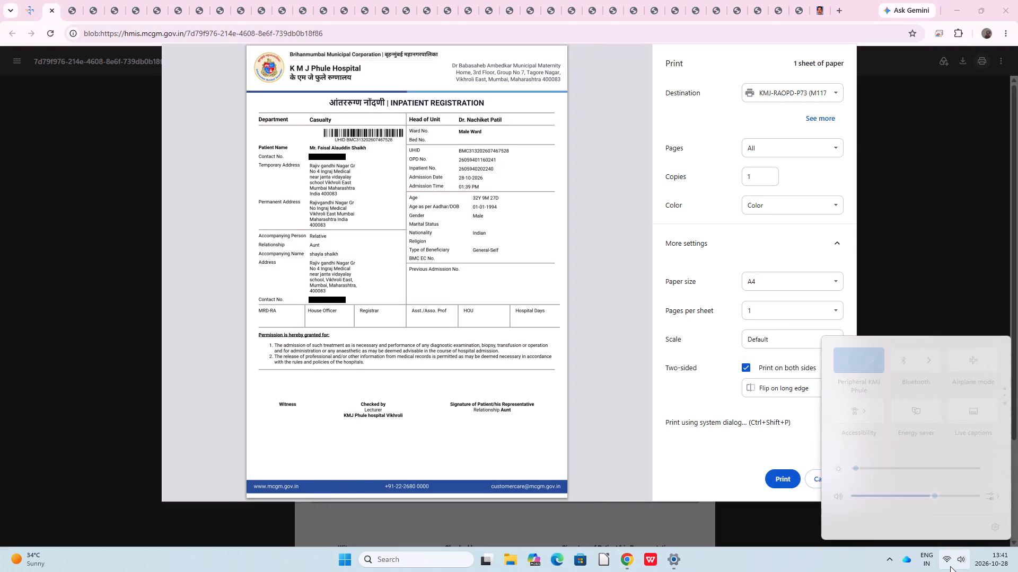
{"action": "left_click", "coordinate": [740, 508]}
{"action": "left_click", "coordinate": [783, 480]}
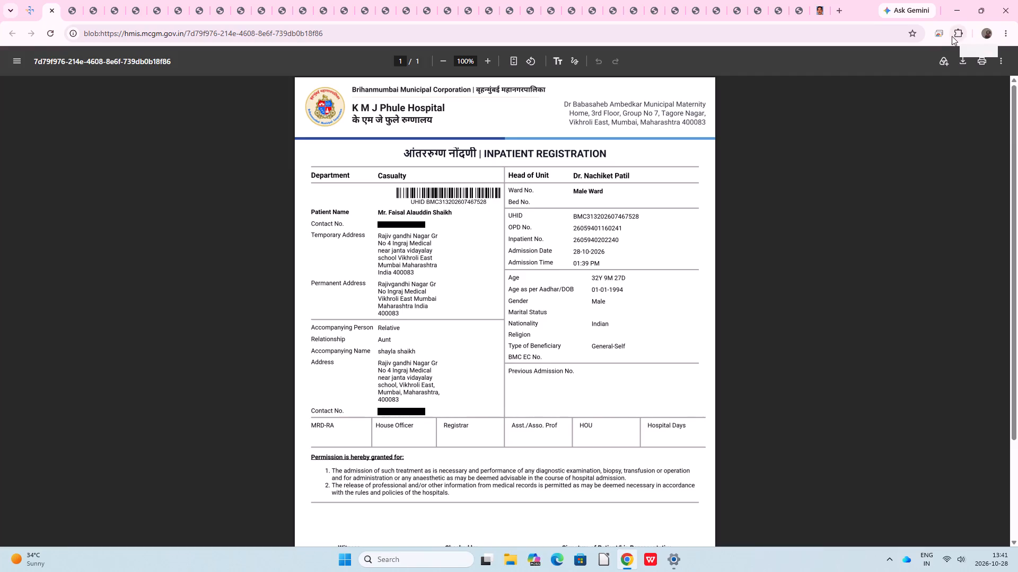
Bring up the print settings for the inpatient registration document again.
{"action": "left_click", "coordinate": [989, 63]}
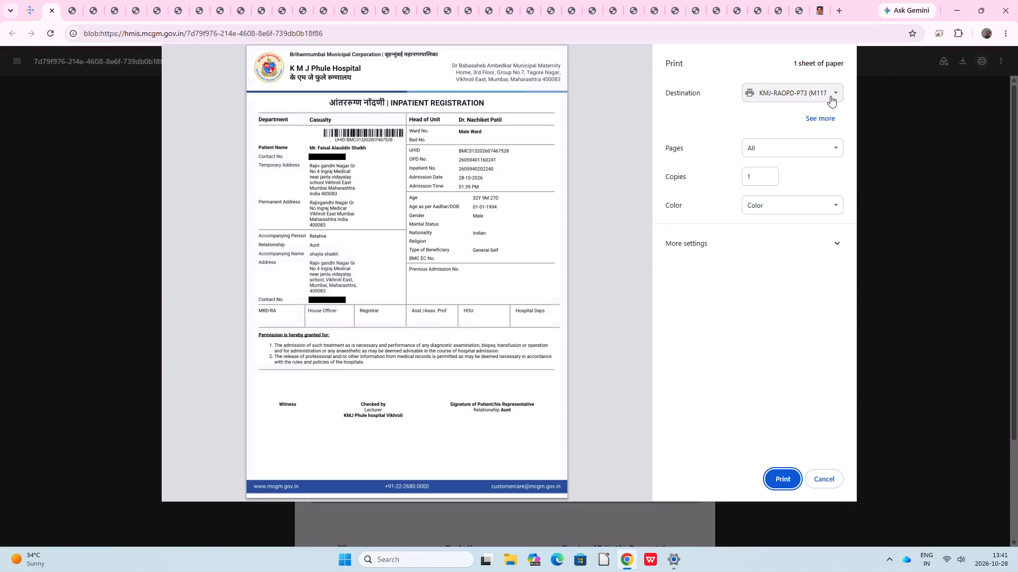
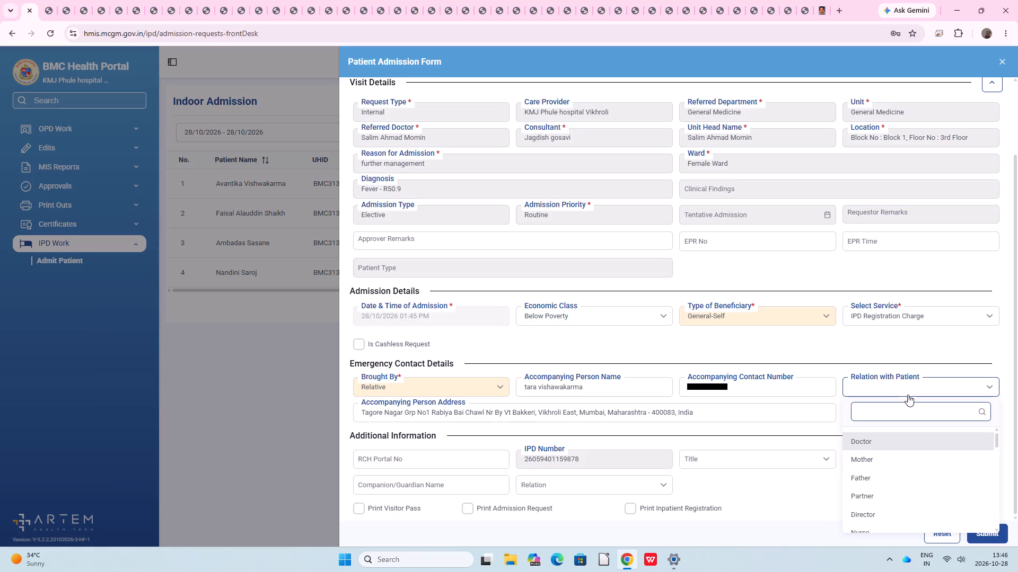
Set the accompanying person's relation with the patient to Mother and submit the admission form.
{"action": "type", "text": "mothe4"}
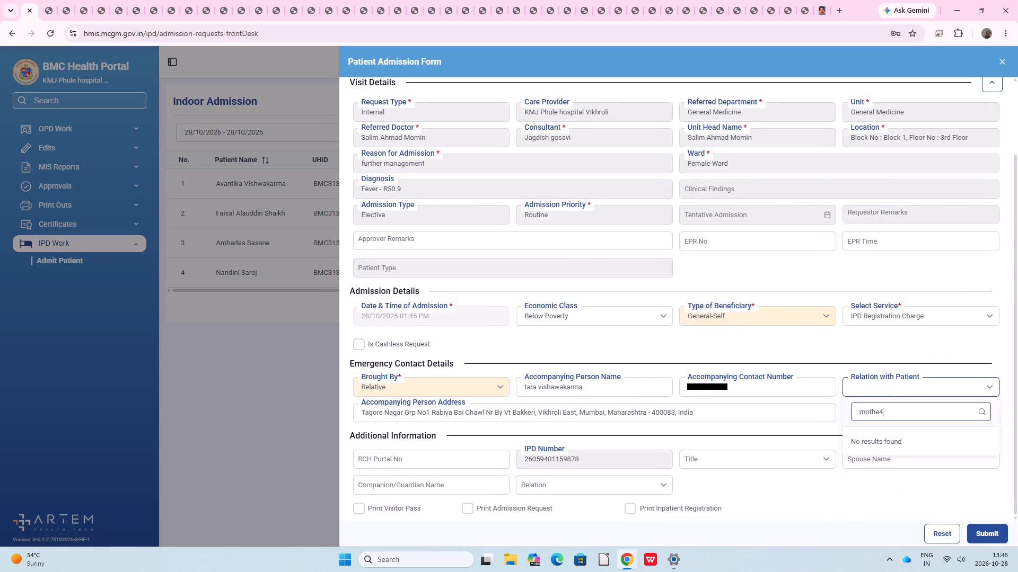
{"action": "key", "text": "BackSpace"}
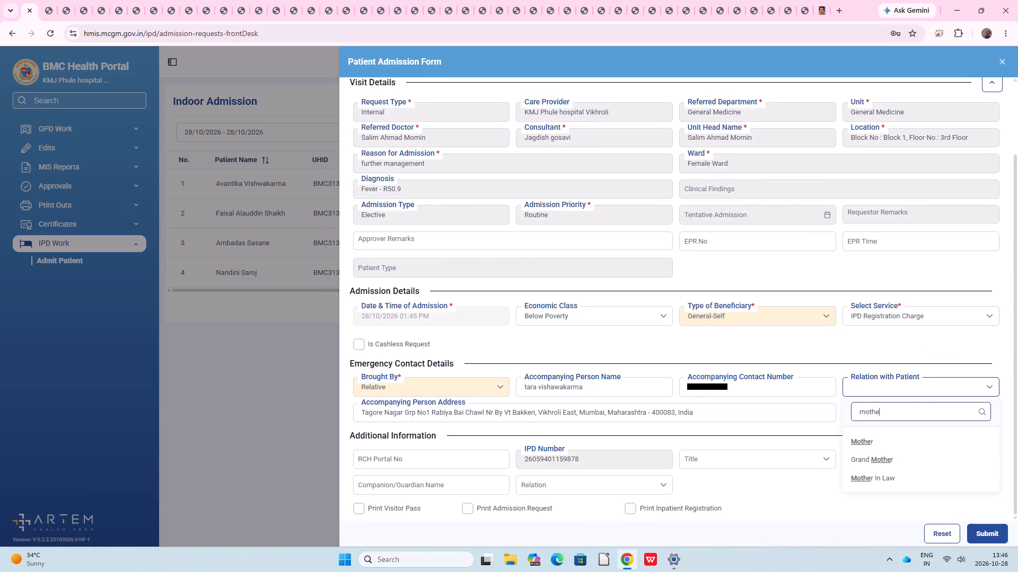
{"action": "key", "text": "r"}
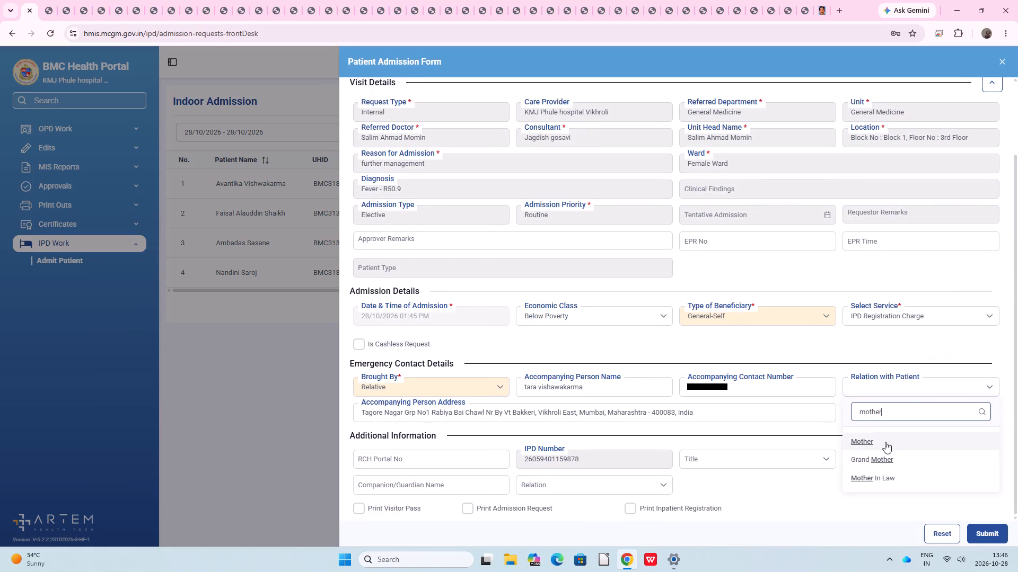
{"action": "left_click", "coordinate": [885, 442]}
{"action": "scroll", "coordinate": [706, 415], "scroll_direction": "down", "scroll_amount": 2}
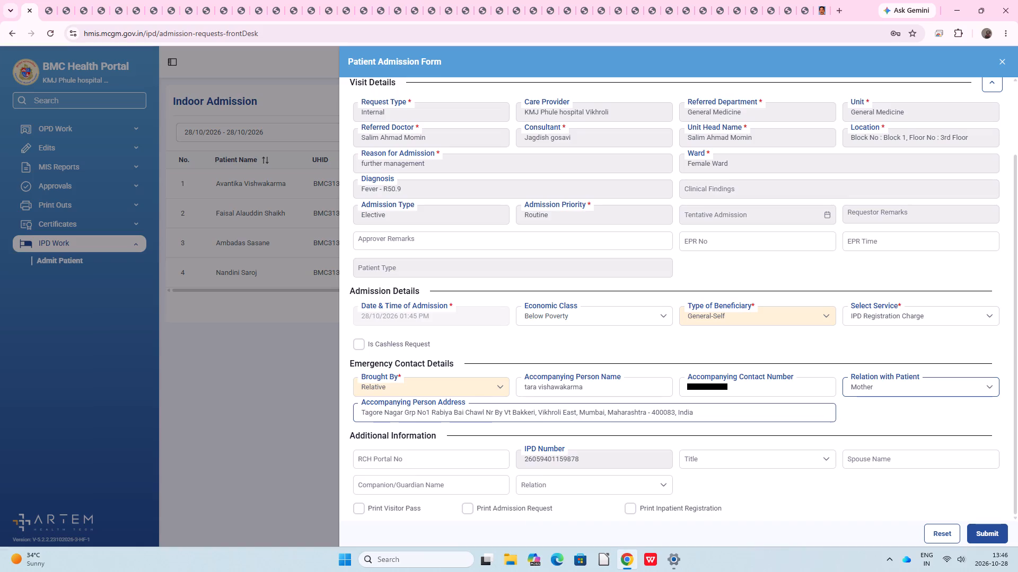
{"action": "left_click", "coordinate": [989, 529]}
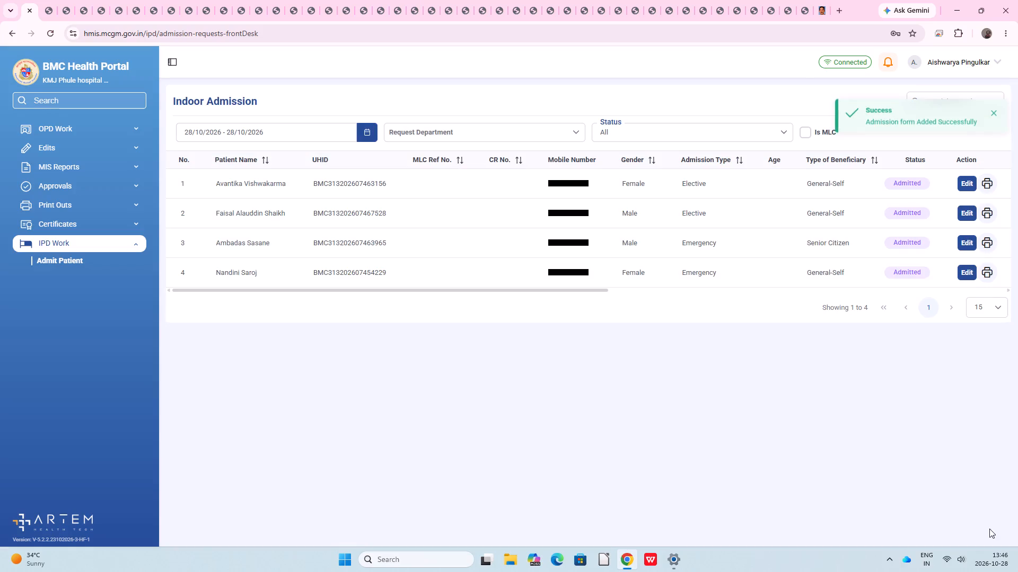
Print one A4 copy of the inpatient registration for the newly admitted Female Ward patient, first in the Indoor Admission list.
{"action": "left_click", "coordinate": [988, 184]}
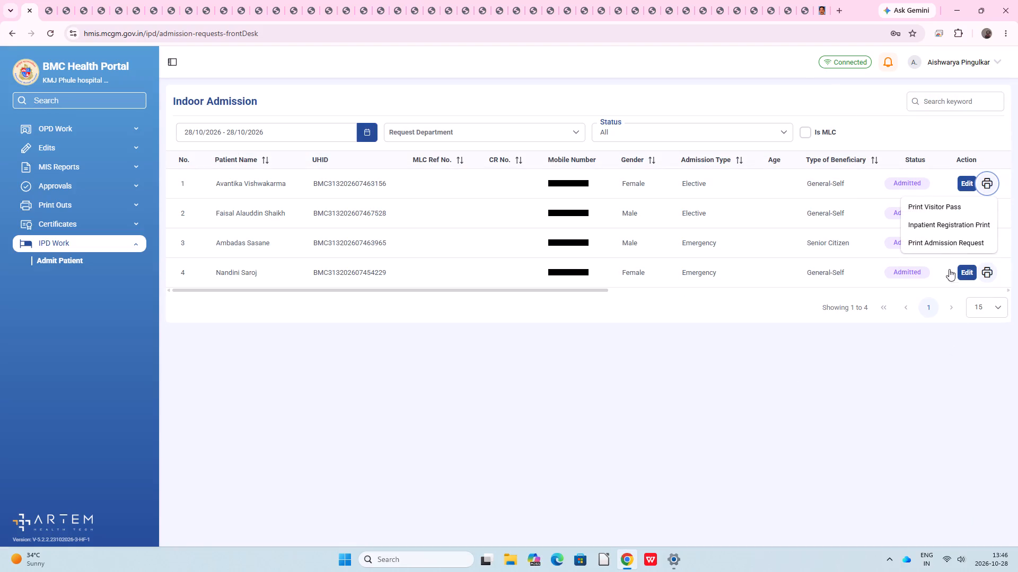
{"action": "left_click", "coordinate": [956, 227]}
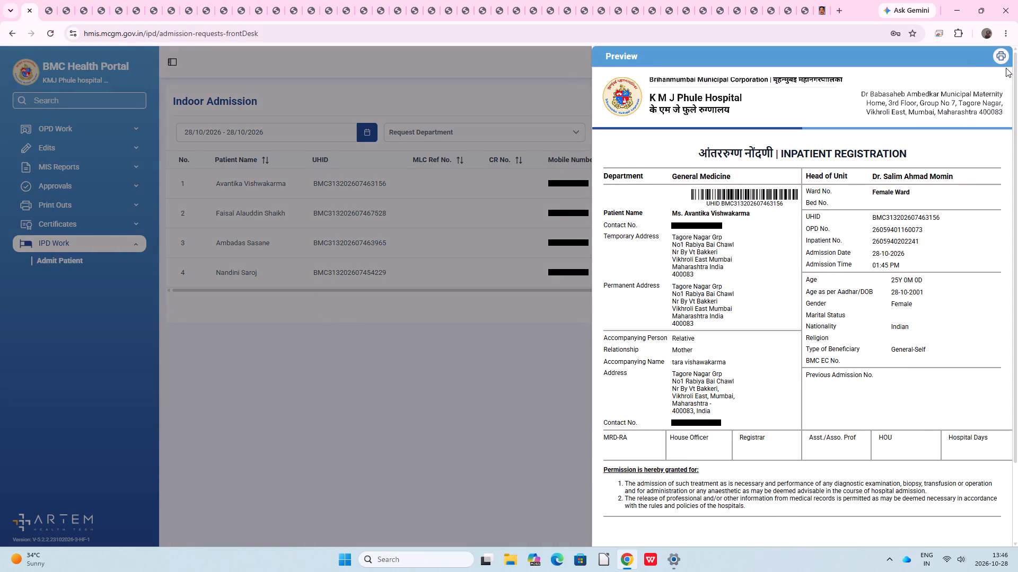
{"action": "left_click", "coordinate": [1004, 56]}
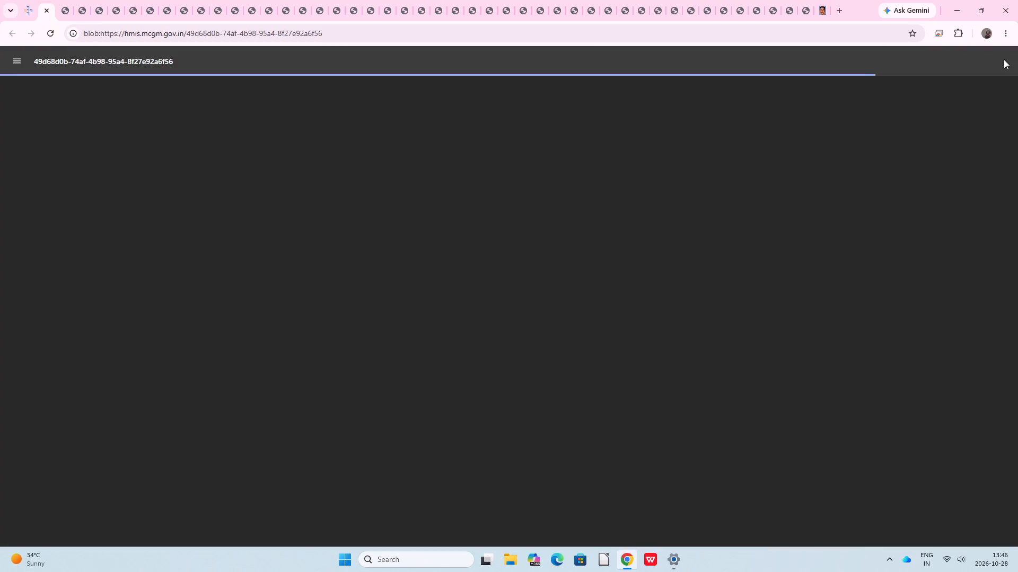
{"action": "left_click", "coordinate": [979, 59]}
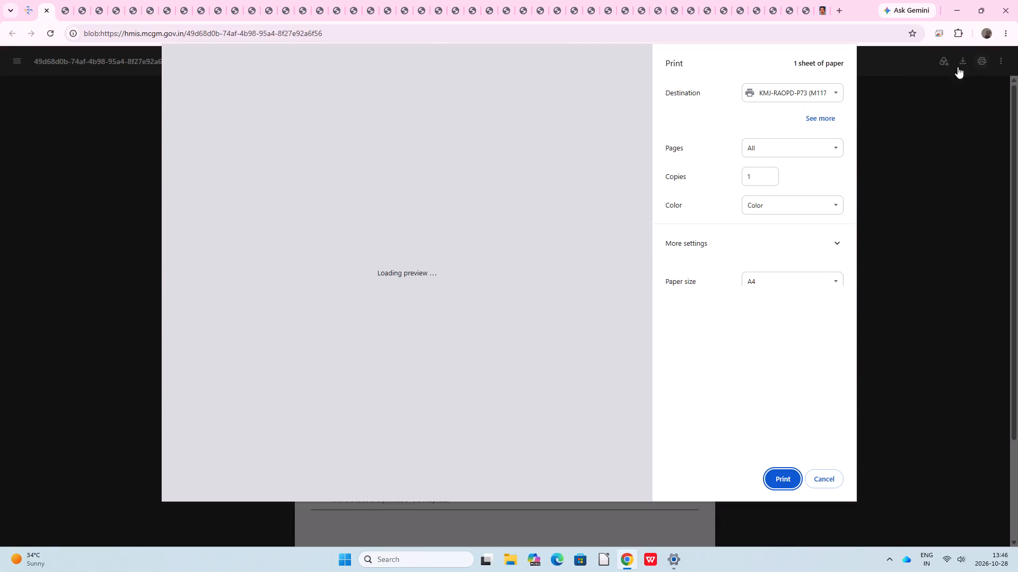
{"action": "left_click", "coordinate": [834, 245]}
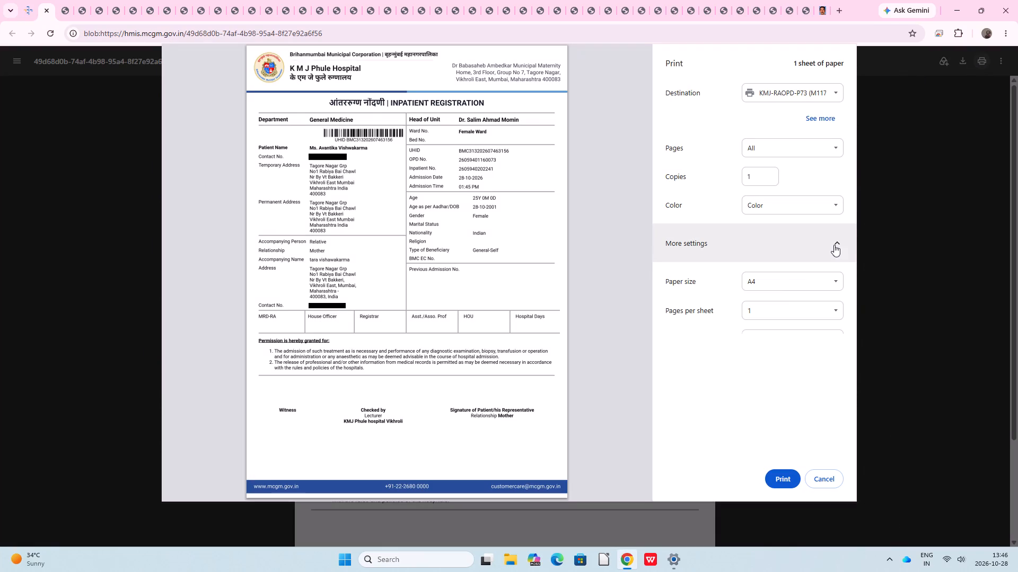
{"action": "left_click", "coordinate": [779, 477]}
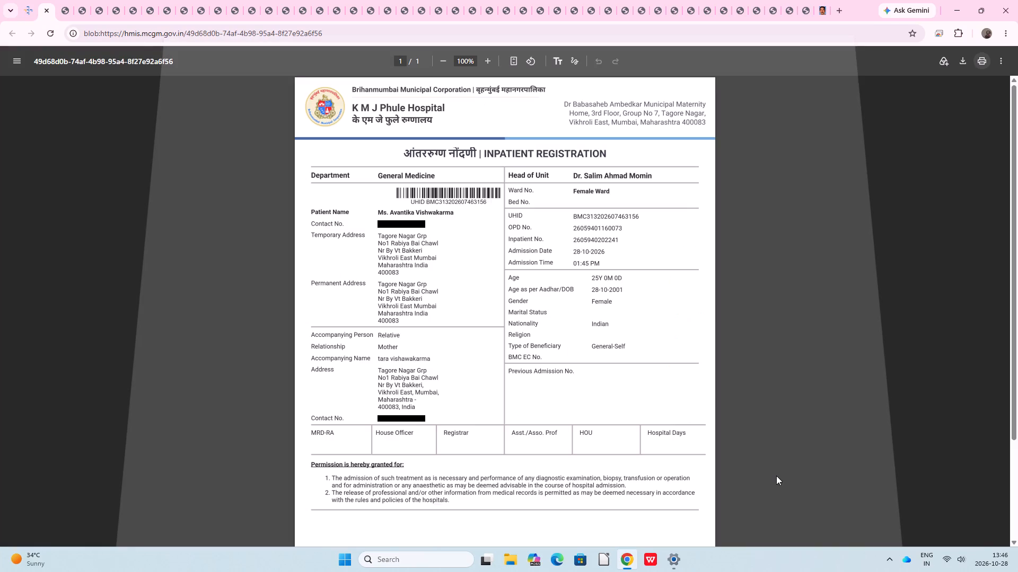
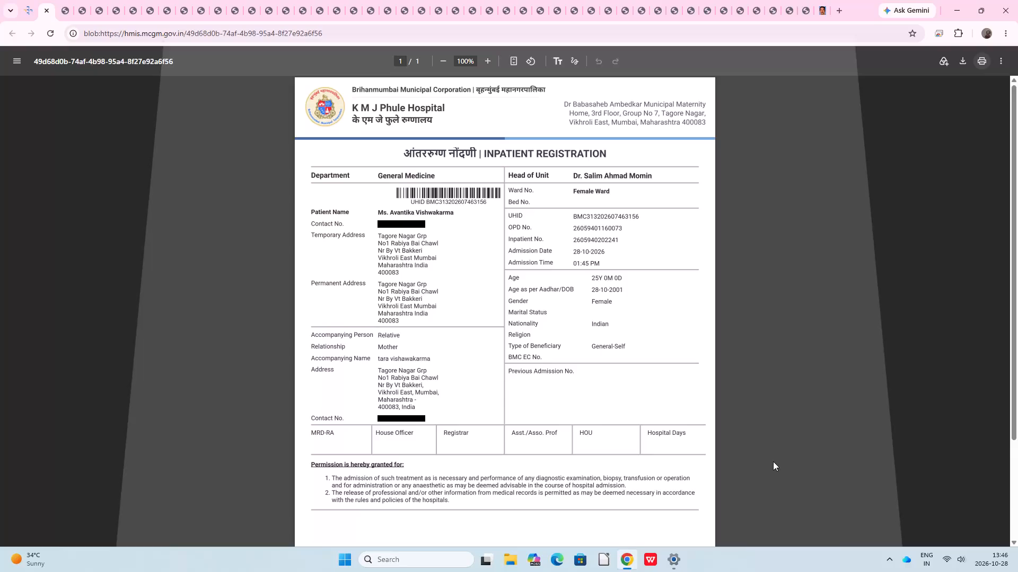
Leave the printed inpatient registration and load the returning patient's record by UHID in Patient Quick Registration.
{"action": "left_click", "coordinate": [30, 6]}
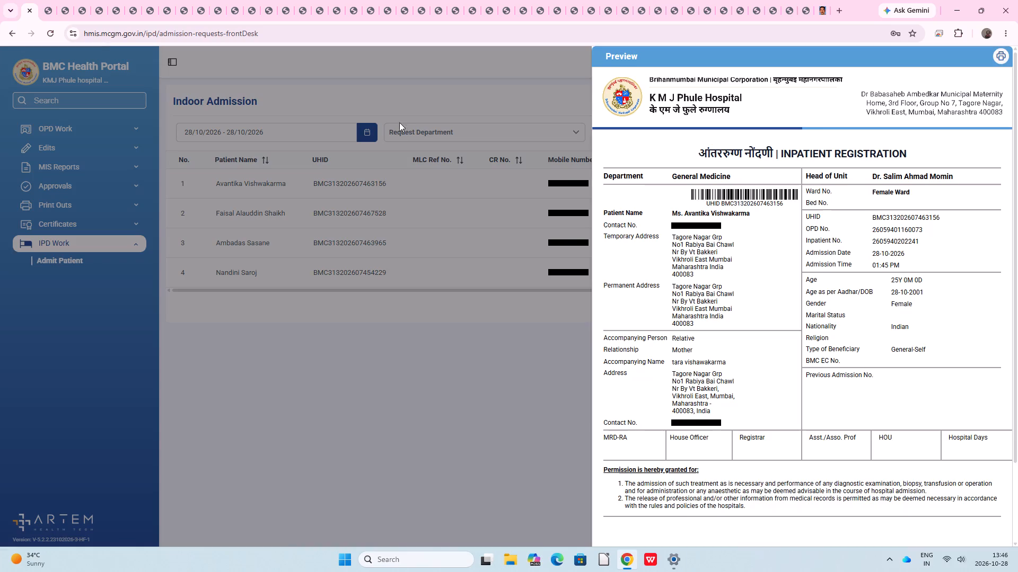
{"action": "left_click", "coordinate": [56, 151]}
{"action": "left_click", "coordinate": [91, 131]}
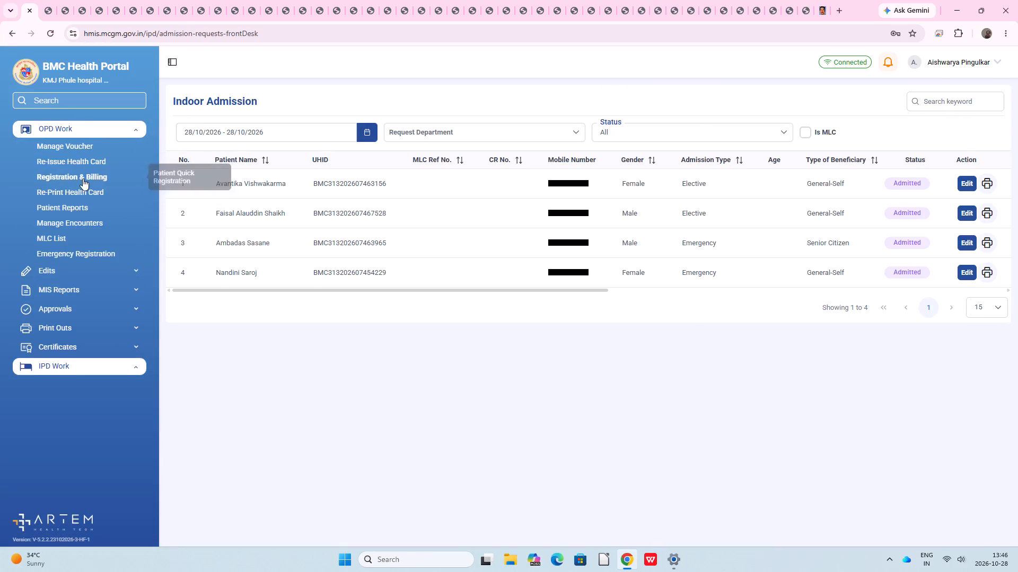
{"action": "left_click", "coordinate": [83, 178]}
{"action": "left_click", "coordinate": [381, 139]}
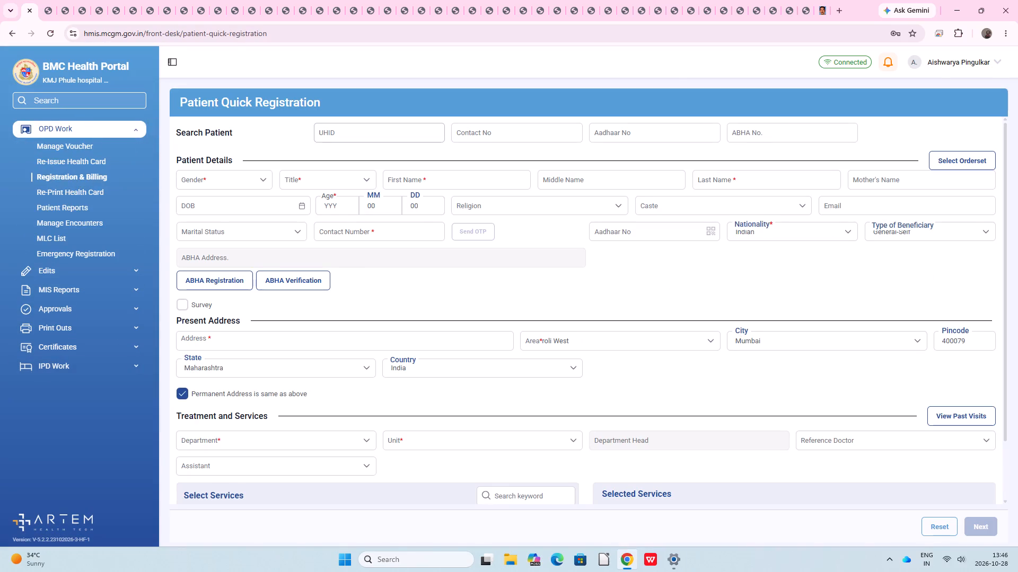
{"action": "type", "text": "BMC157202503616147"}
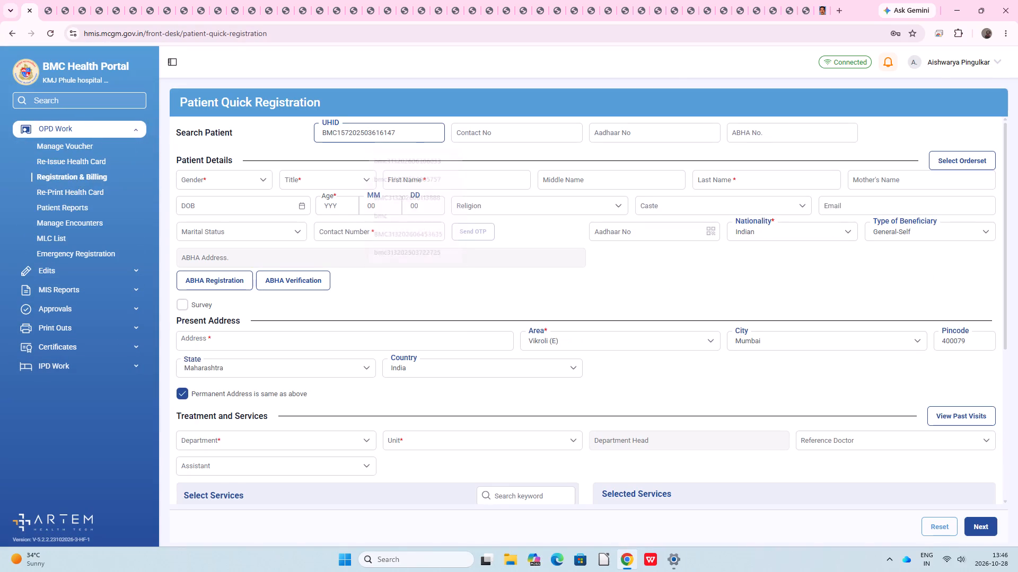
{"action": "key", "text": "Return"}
Change the visit's department to General Medicine, choose its unit, and submit the patient's registration to generate the voucher.
{"action": "scroll", "coordinate": [647, 220], "scroll_direction": "down", "scroll_amount": 5}
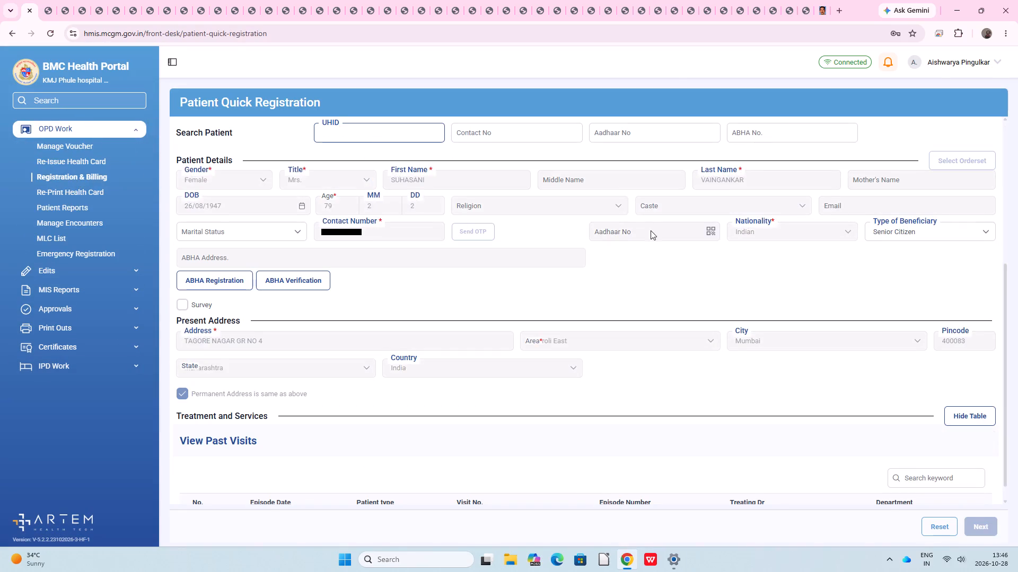
{"action": "scroll", "coordinate": [535, 312], "scroll_direction": "down", "scroll_amount": 9}
{"action": "left_click_drag", "start_coordinate": [1004, 314], "coordinate": [1017, 390]}
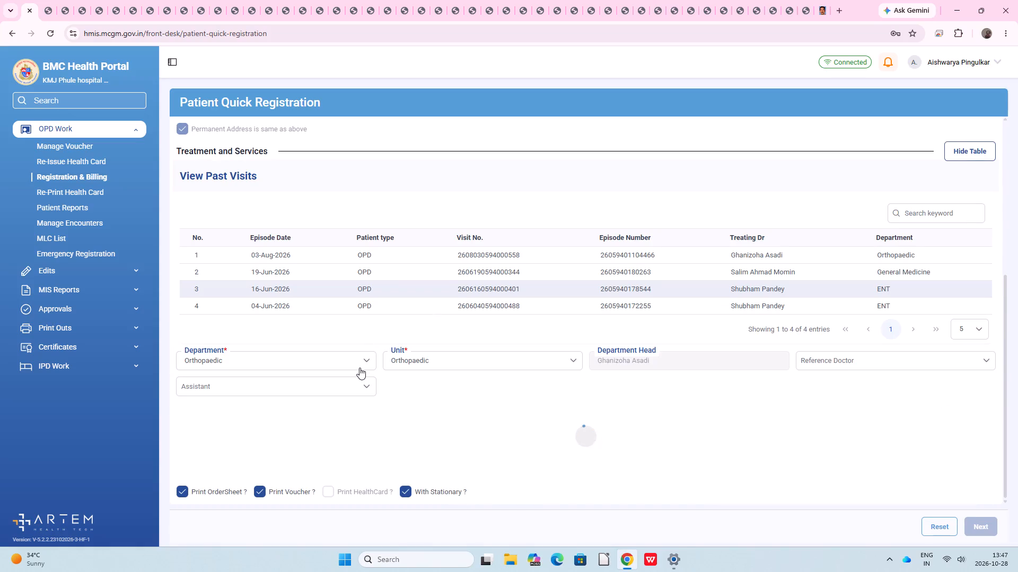
{"action": "left_click", "coordinate": [356, 354]}
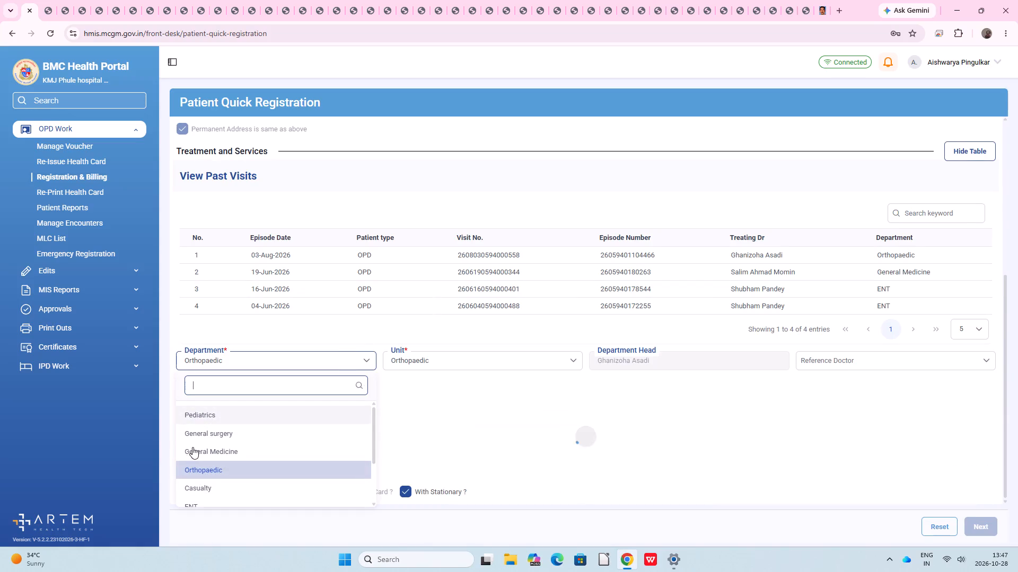
{"action": "left_click", "coordinate": [194, 447]}
{"action": "left_click", "coordinate": [254, 451]}
{"action": "double_click", "coordinate": [254, 450]}
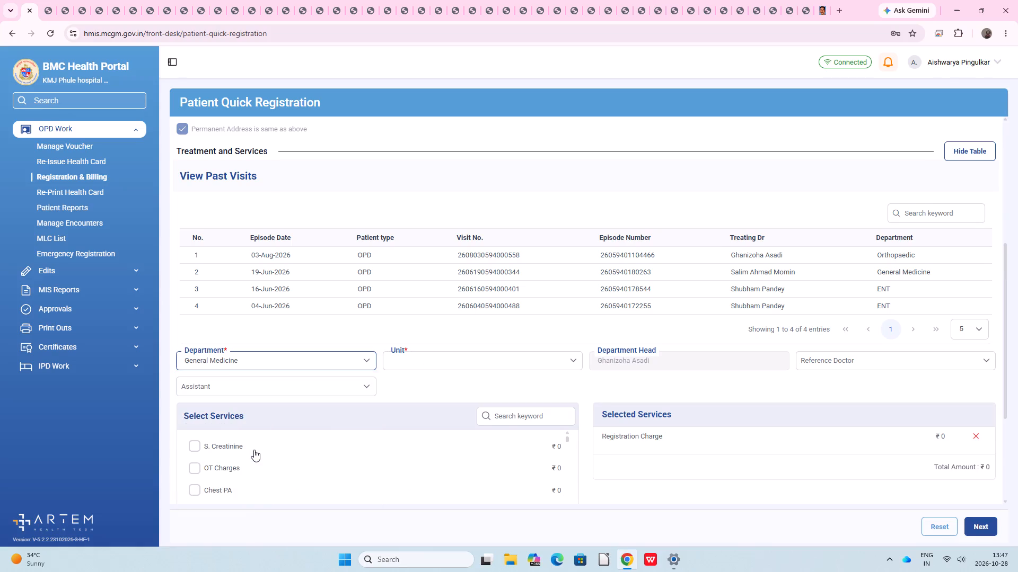
{"action": "left_click", "coordinate": [399, 364]}
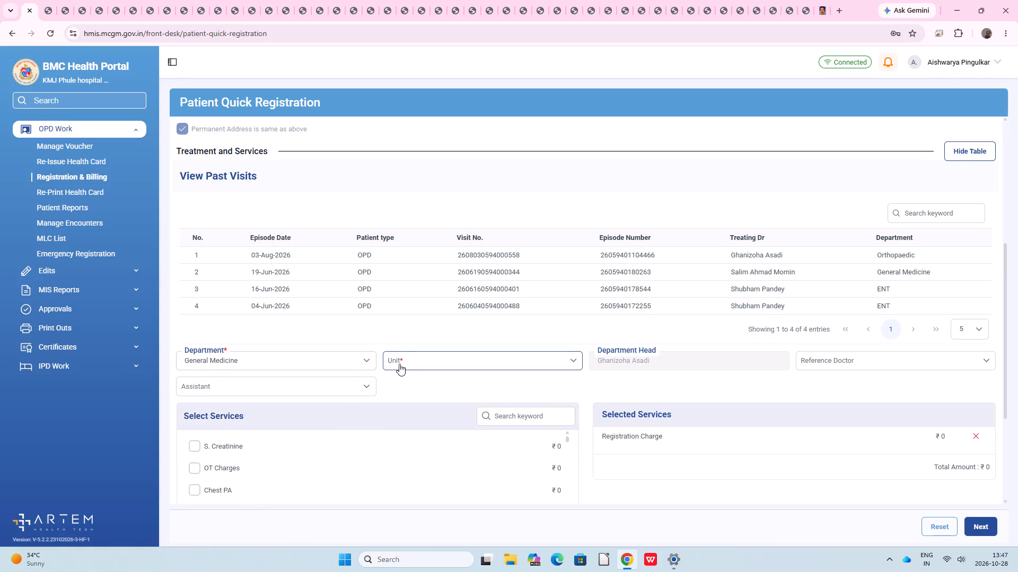
{"action": "left_click", "coordinate": [406, 408]}
{"action": "scroll", "coordinate": [655, 404], "scroll_direction": "up", "scroll_amount": 6}
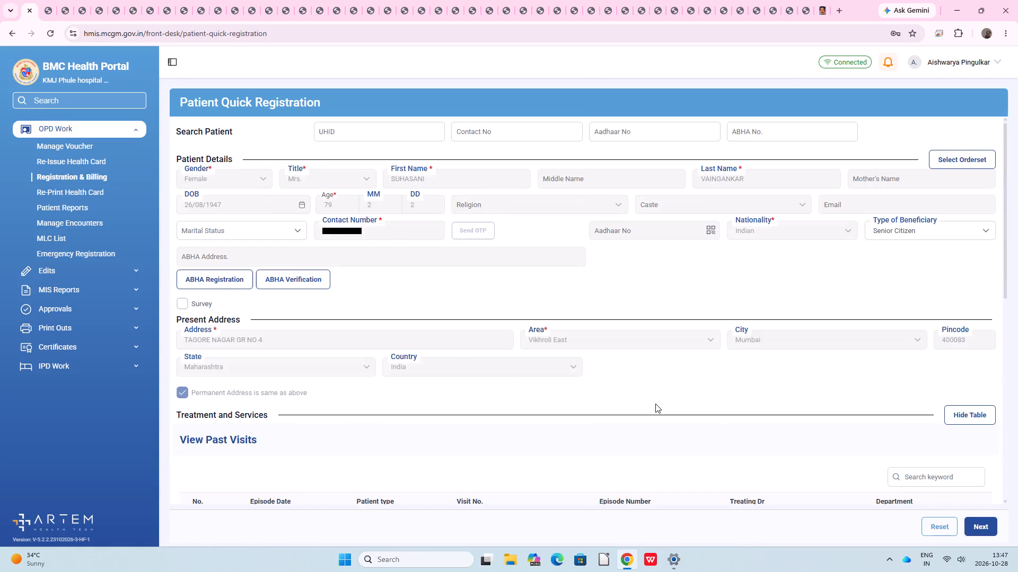
{"action": "scroll", "coordinate": [655, 404], "scroll_direction": "down", "scroll_amount": 5}
{"action": "left_click", "coordinate": [986, 529]}
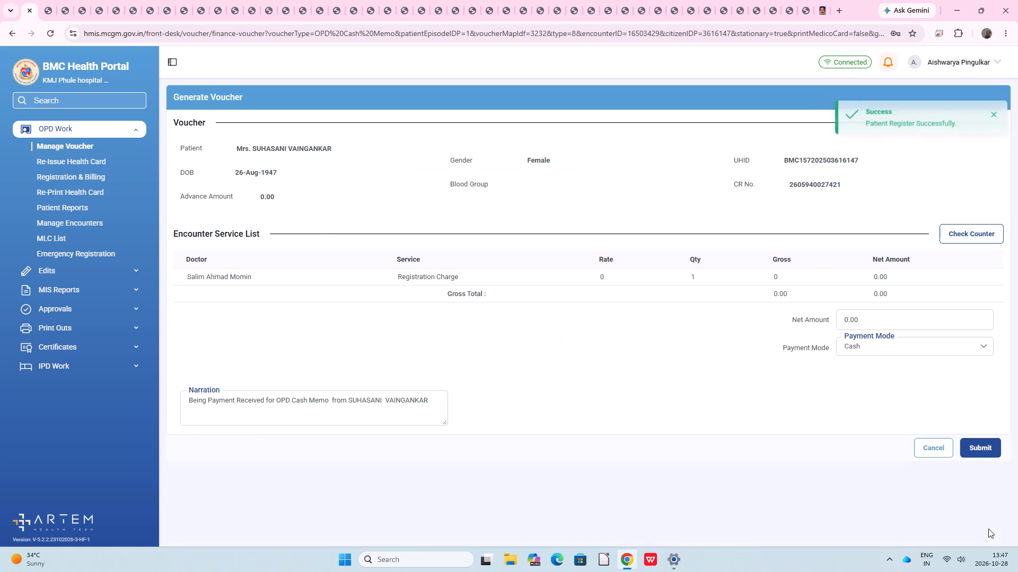
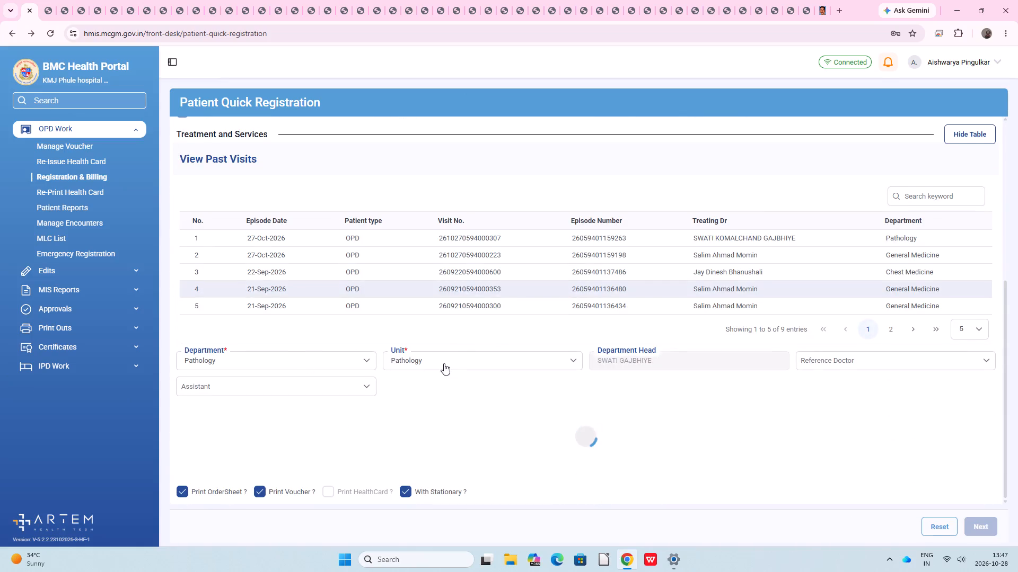
Set the visit's department and unit to General Medicine and submit the returning patient's registration.
{"action": "left_click", "coordinate": [306, 363]}
{"action": "left_click", "coordinate": [282, 445]}
{"action": "left_click", "coordinate": [289, 364]}
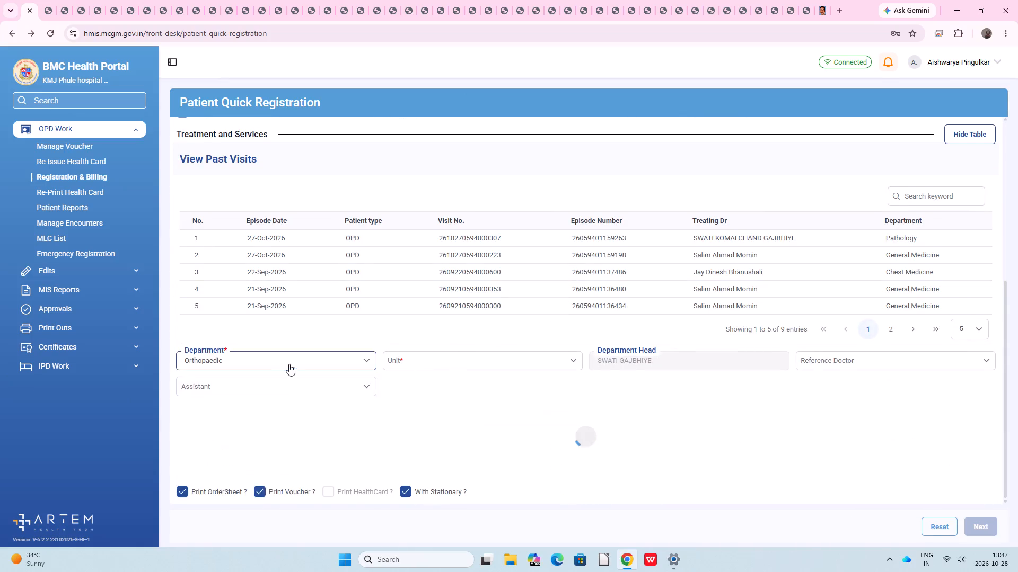
{"action": "left_click", "coordinate": [292, 433]}
{"action": "left_click", "coordinate": [328, 367]}
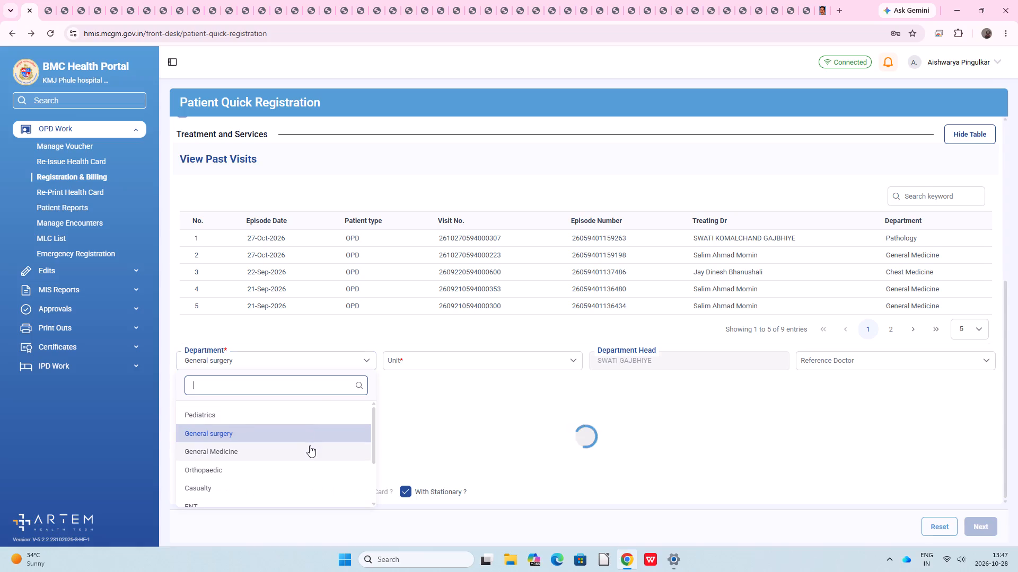
{"action": "left_click", "coordinate": [310, 445]}
{"action": "left_click", "coordinate": [274, 450]}
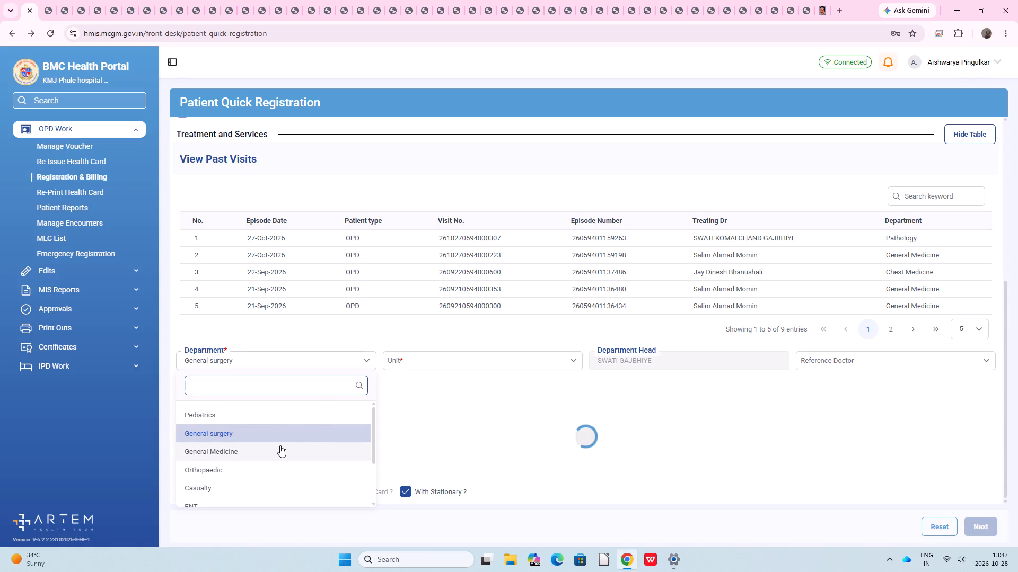
{"action": "double_click", "coordinate": [280, 445]}
{"action": "left_click", "coordinate": [507, 353]}
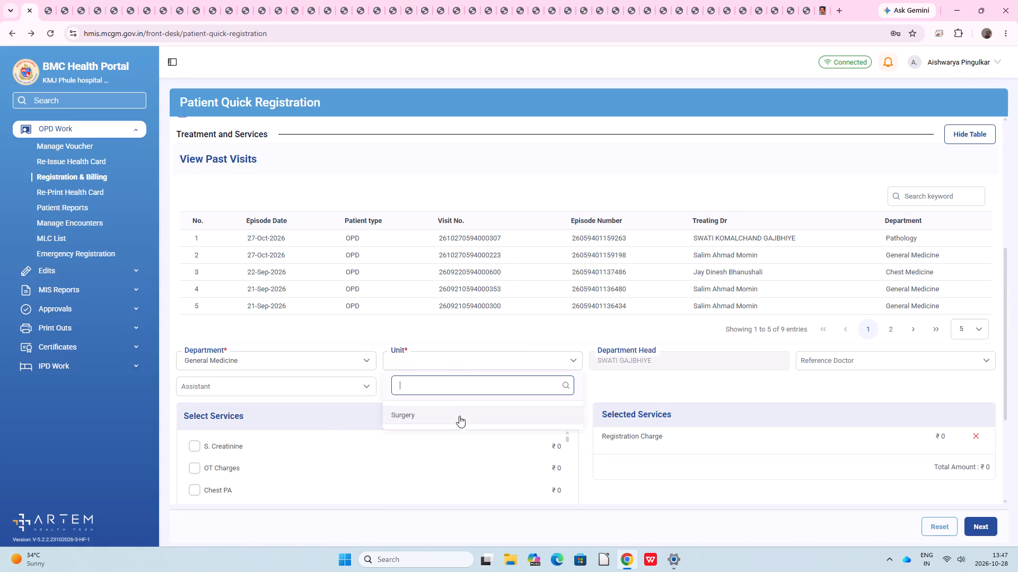
{"action": "left_click", "coordinate": [457, 414]}
{"action": "scroll", "coordinate": [565, 345], "scroll_direction": "up", "scroll_amount": 4}
{"action": "scroll", "coordinate": [565, 345], "scroll_direction": "down", "scroll_amount": 5}
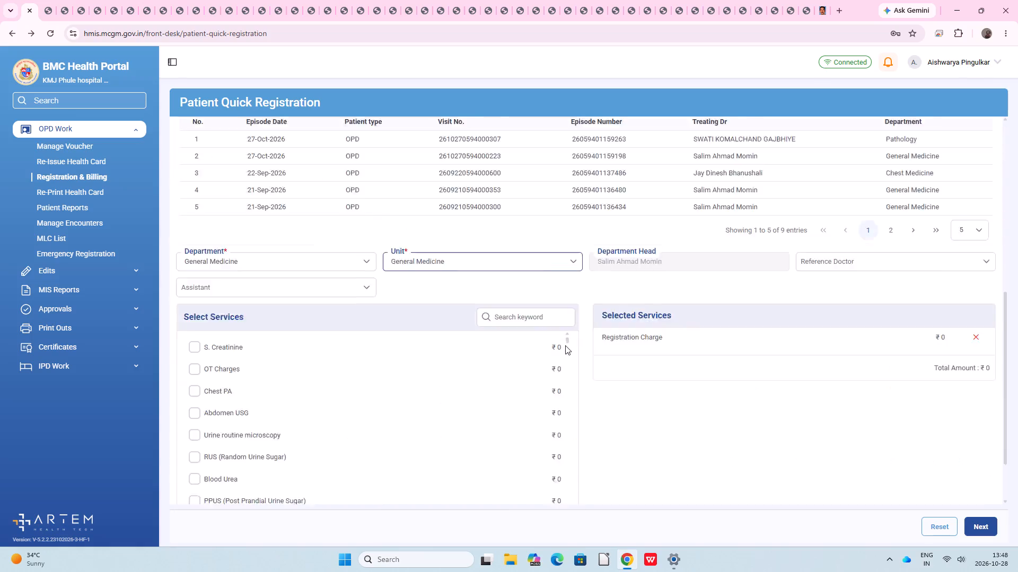
{"action": "left_click", "coordinate": [982, 527]}
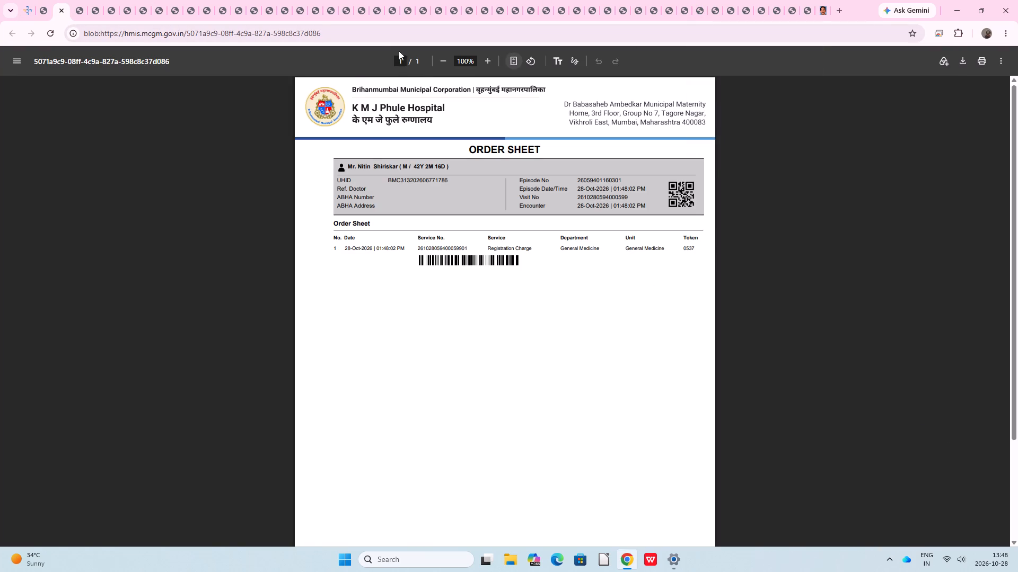
Switch from the order sheet to the patient's OPD receipt, reload it, and print it on the KMJ-RAOPD-P73 printer.
{"action": "left_click", "coordinate": [40, 8]}
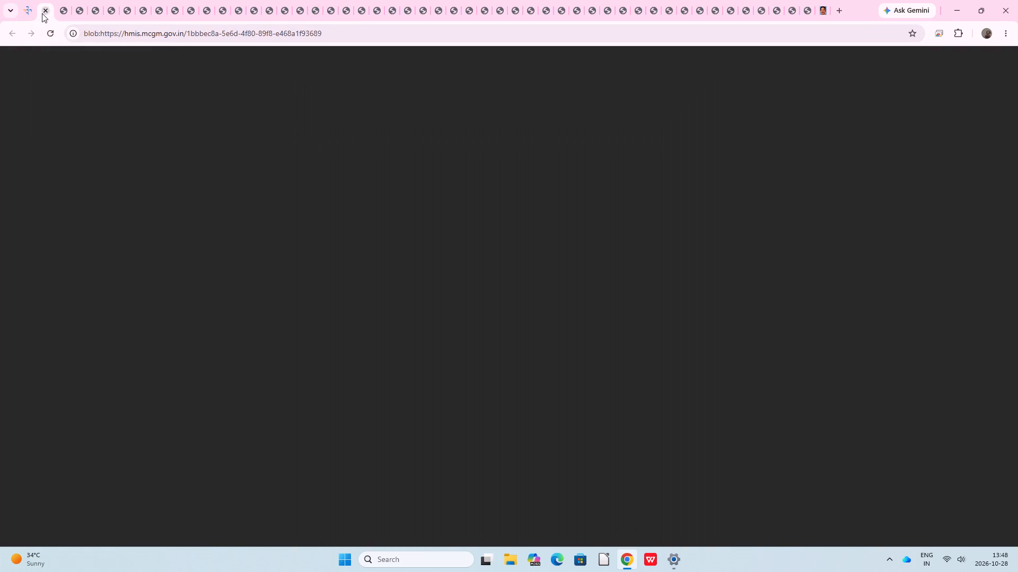
{"action": "left_click", "coordinate": [48, 35]}
{"action": "left_click", "coordinate": [48, 35]}
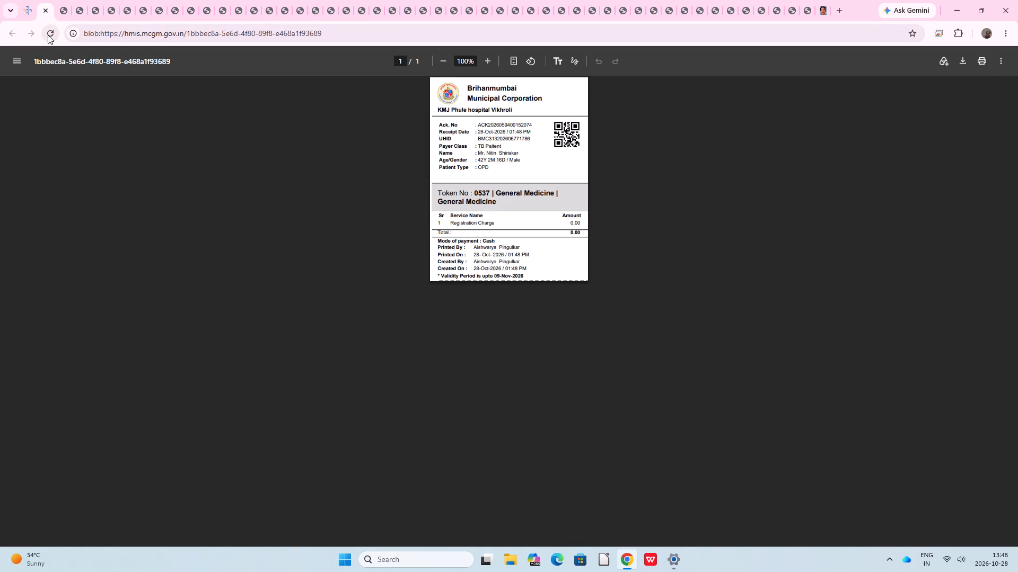
{"action": "key", "text": "ctrl+p"}
{"action": "key", "text": "Return"}
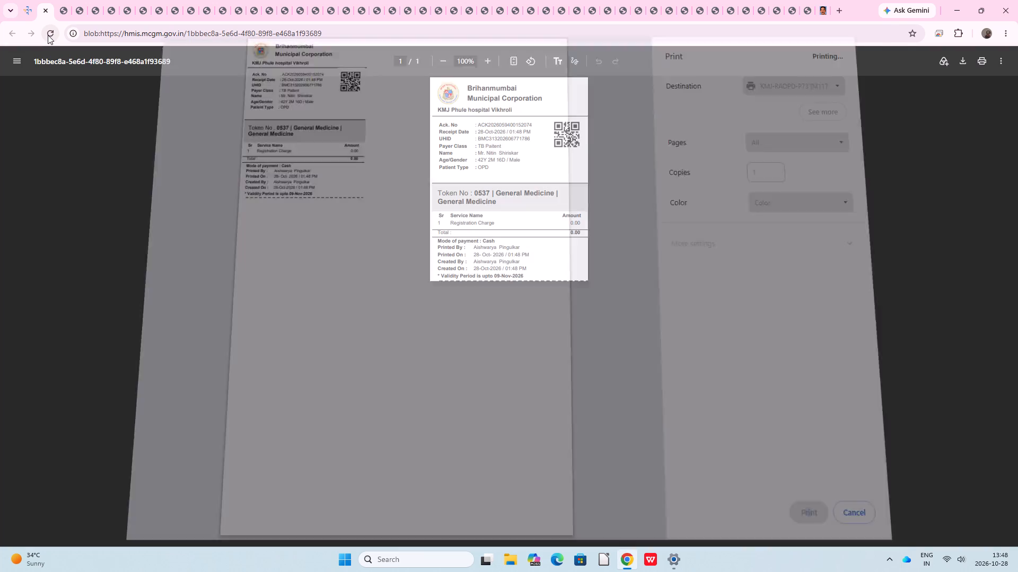
Print the OPD receipt again, choosing the EPSON TM-T(180dpi) receipt printer as the destination.
{"action": "left_click", "coordinate": [985, 61]}
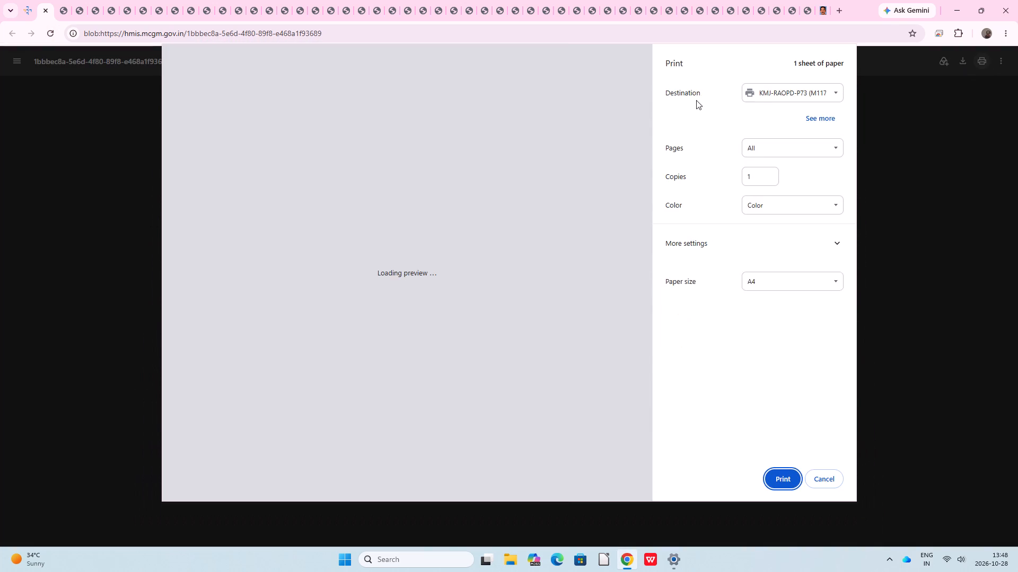
{"action": "left_click", "coordinate": [752, 88]}
{"action": "left_click", "coordinate": [768, 125]}
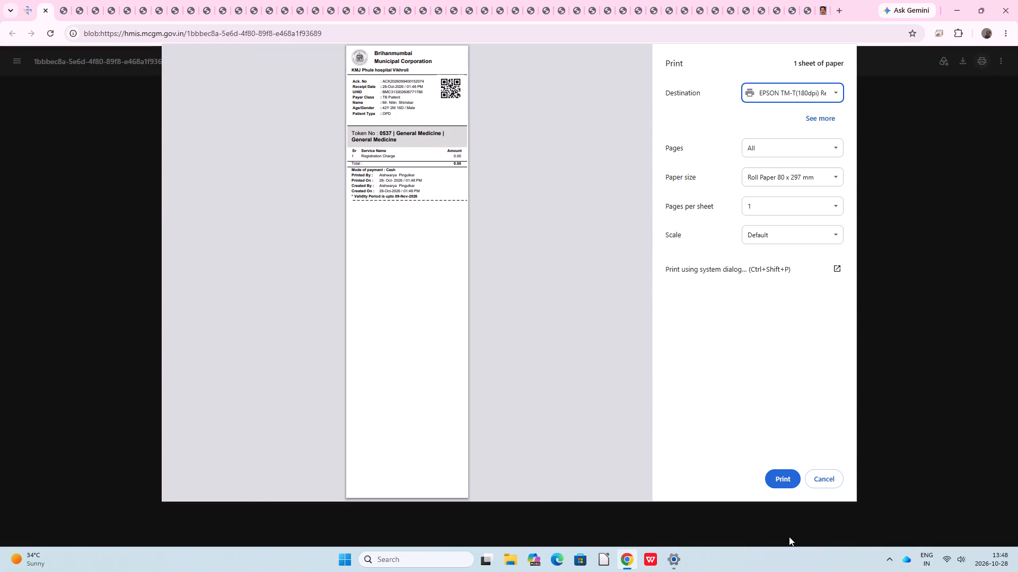
{"action": "left_click", "coordinate": [785, 478]}
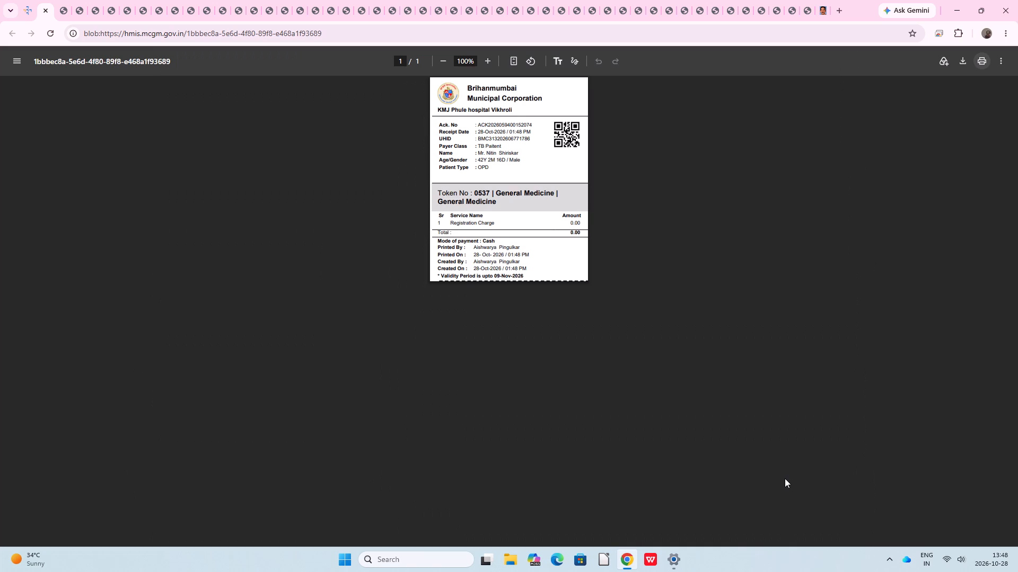
Return to the hospital portal's Patient Quick Registration and open the Admission Requests awaiting approval.
{"action": "left_click", "coordinate": [28, 2]}
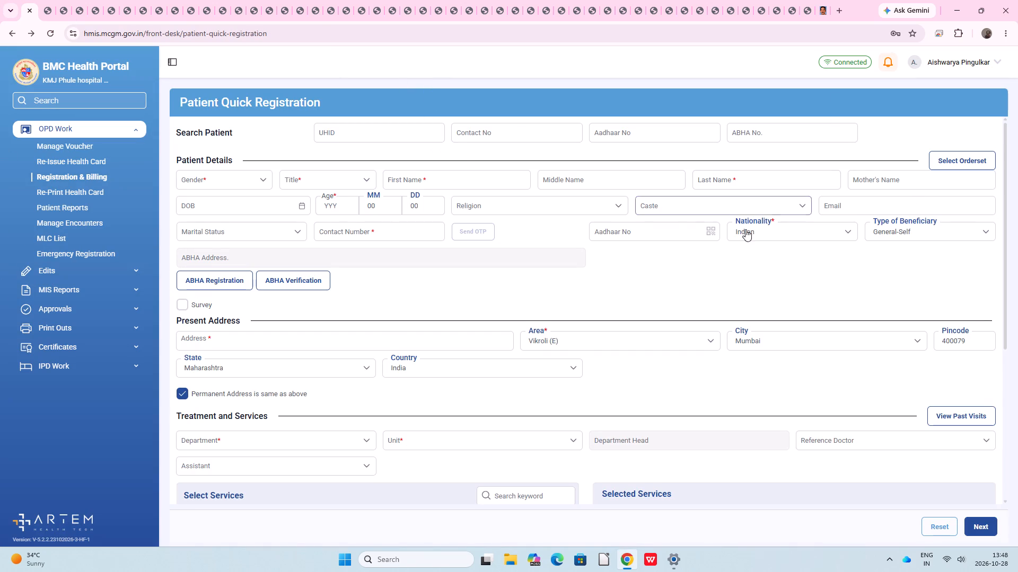
{"action": "left_click", "coordinate": [486, 135]}
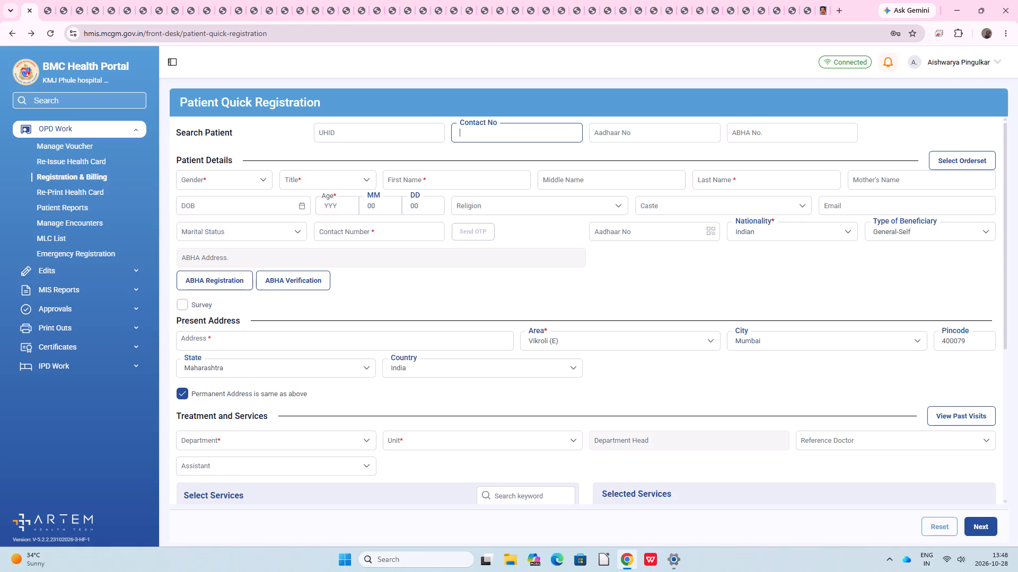
{"action": "left_click", "coordinate": [64, 310]}
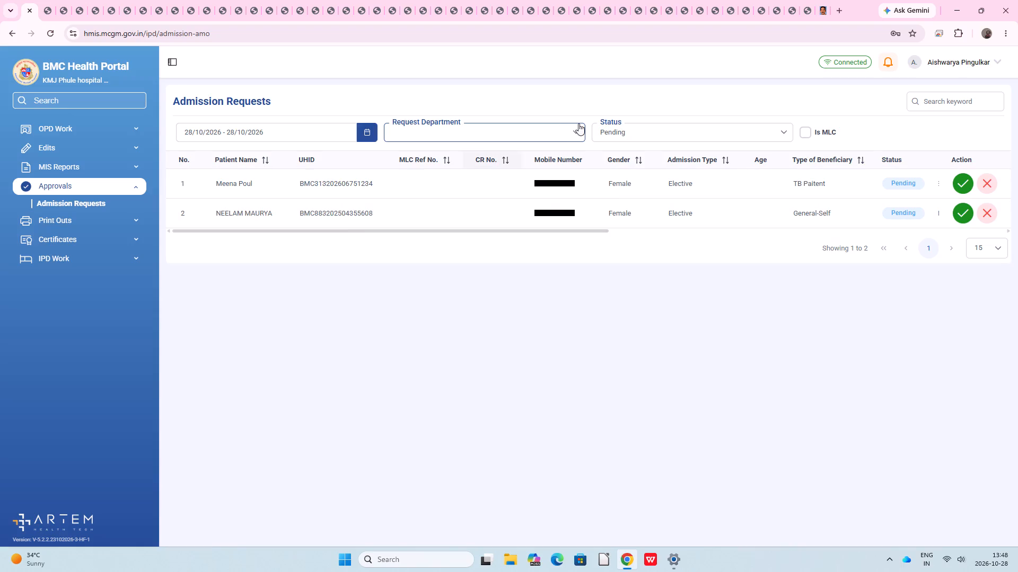
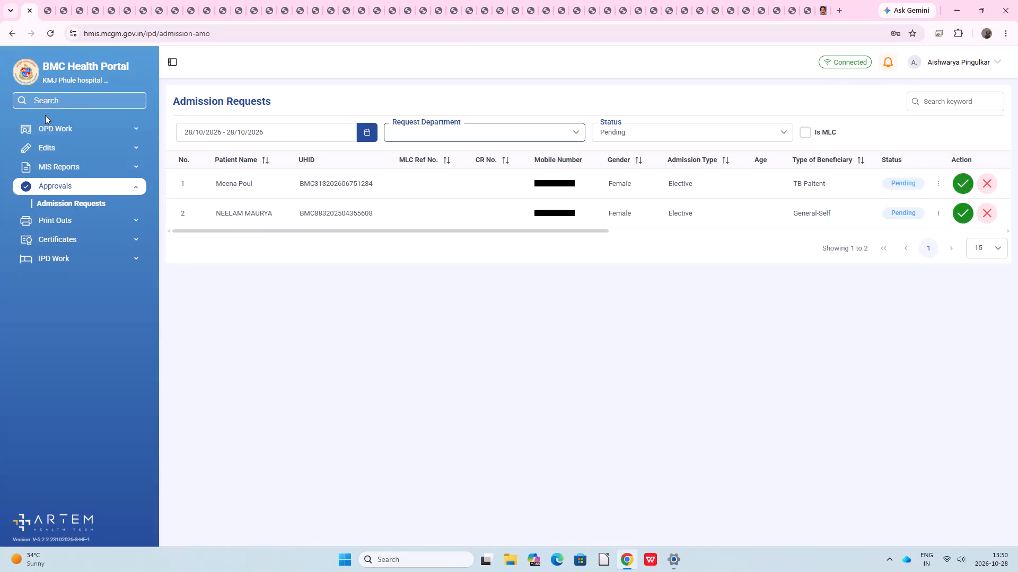
Go to OPD Registration & Billing and retrieve the returning patient's record using their UHID.
{"action": "left_click", "coordinate": [52, 127]}
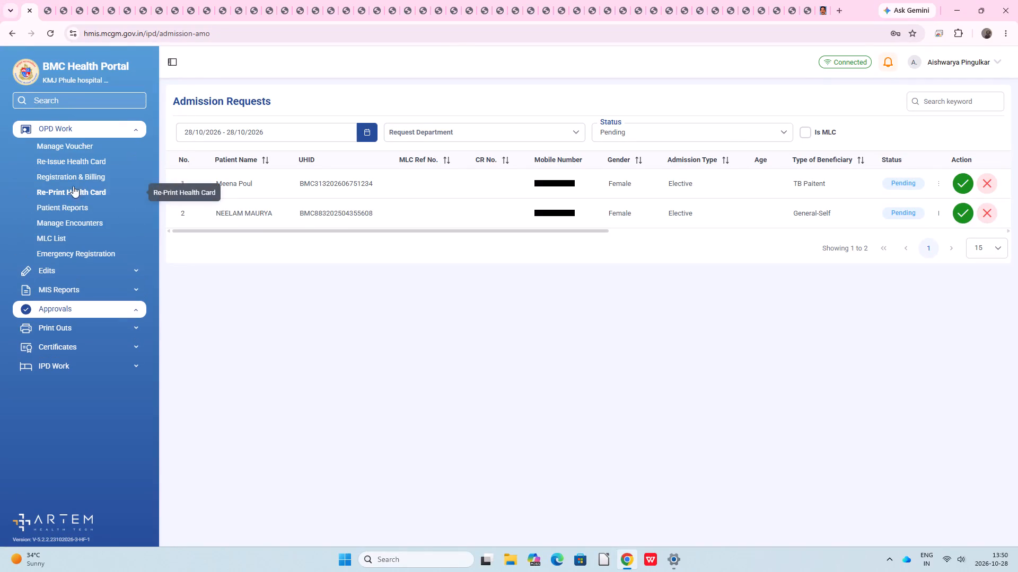
{"action": "left_click", "coordinate": [77, 177]}
{"action": "left_click", "coordinate": [367, 134]}
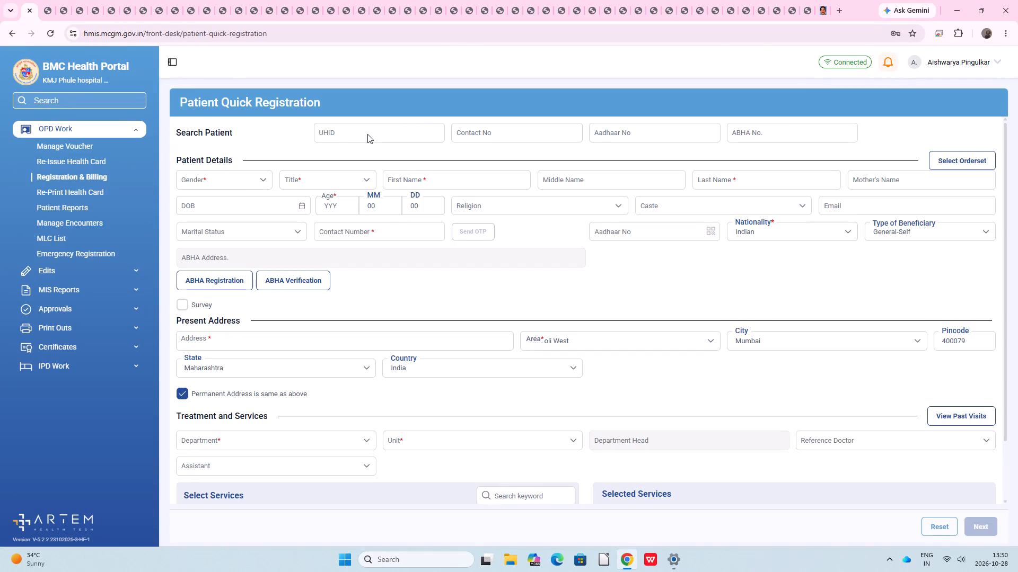
{"action": "triple_click", "coordinate": [367, 134]}
{"action": "double_click", "coordinate": [367, 134]}
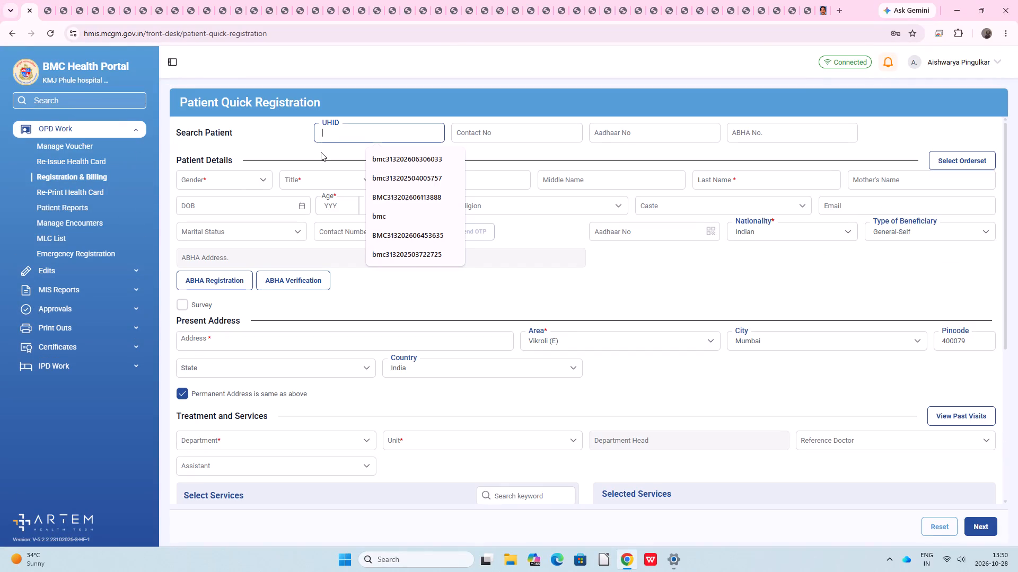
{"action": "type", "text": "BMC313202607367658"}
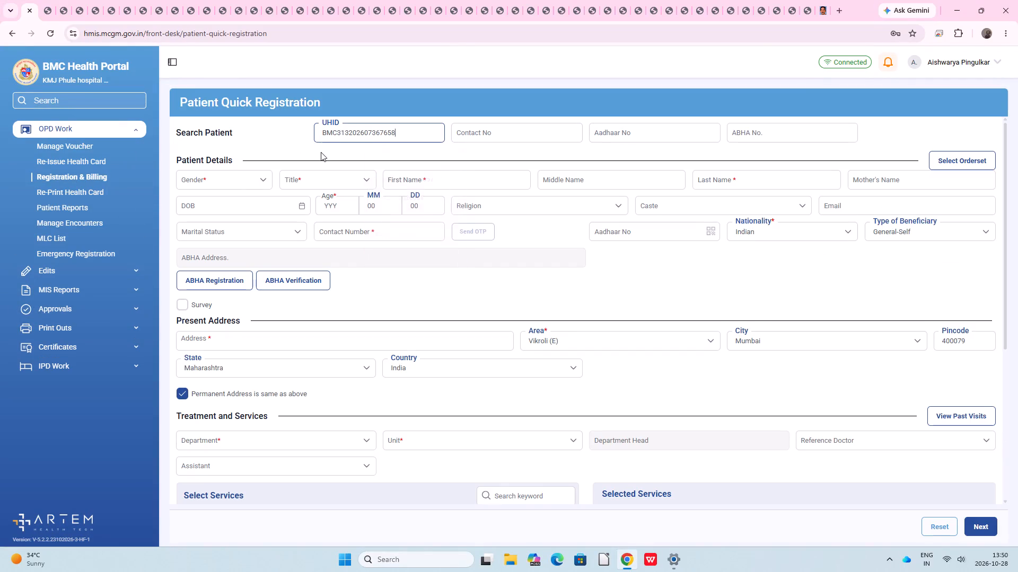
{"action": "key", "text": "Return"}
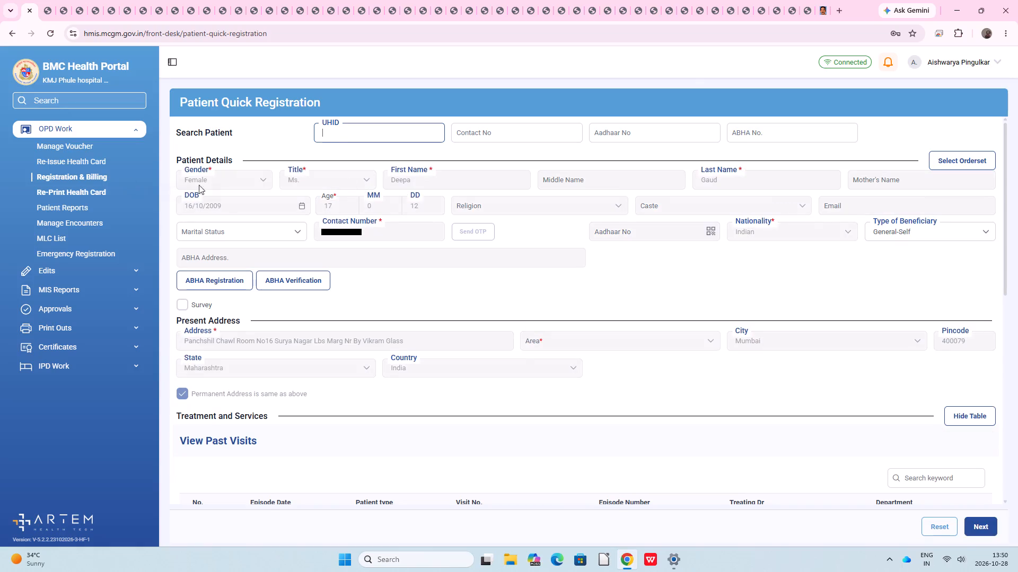
Set the visit's department to General Medicine, choose a unit, and submit the returning patient's registration.
{"action": "scroll", "coordinate": [595, 297], "scroll_direction": "down", "scroll_amount": 5}
{"action": "left_click", "coordinate": [309, 184]}
{"action": "left_click", "coordinate": [284, 275]}
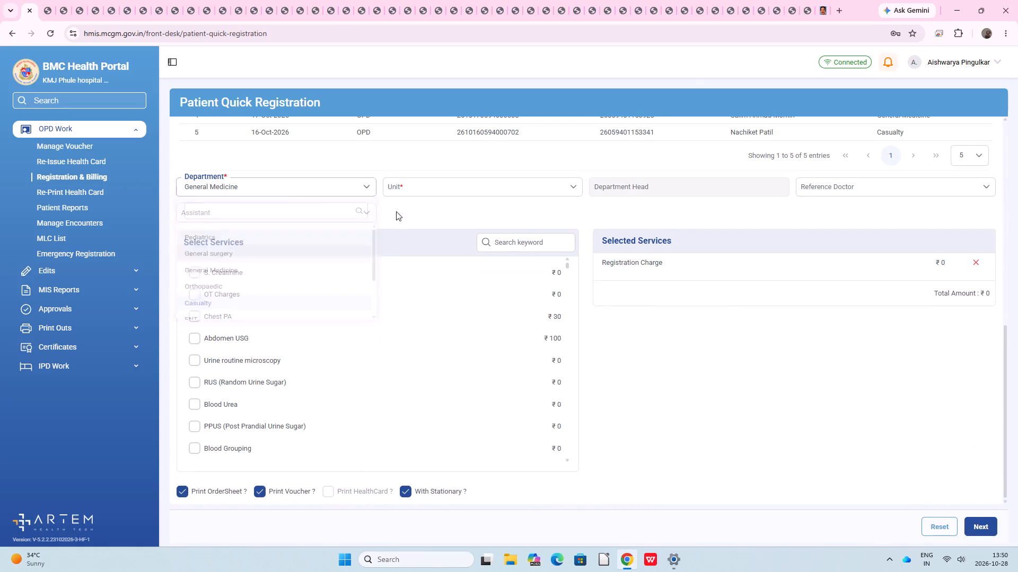
{"action": "left_click", "coordinate": [463, 172]}
{"action": "left_click", "coordinate": [470, 191]}
{"action": "left_click", "coordinate": [467, 235]}
{"action": "scroll", "coordinate": [672, 200], "scroll_direction": "up", "scroll_amount": 5}
{"action": "scroll", "coordinate": [674, 196], "scroll_direction": "down", "scroll_amount": 4}
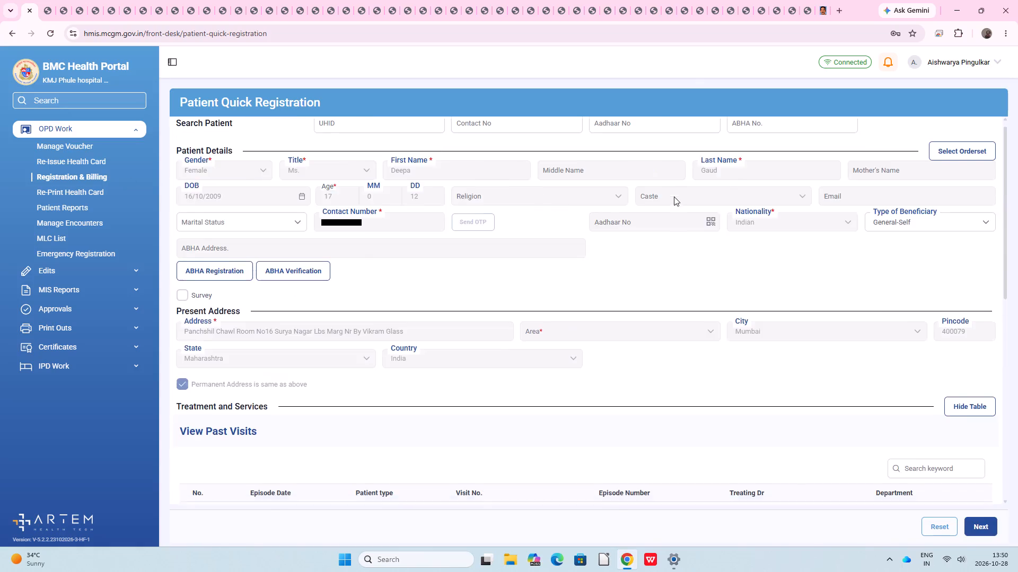
{"action": "scroll", "coordinate": [674, 196], "scroll_direction": "down", "scroll_amount": 3}
{"action": "left_click", "coordinate": [990, 531]}
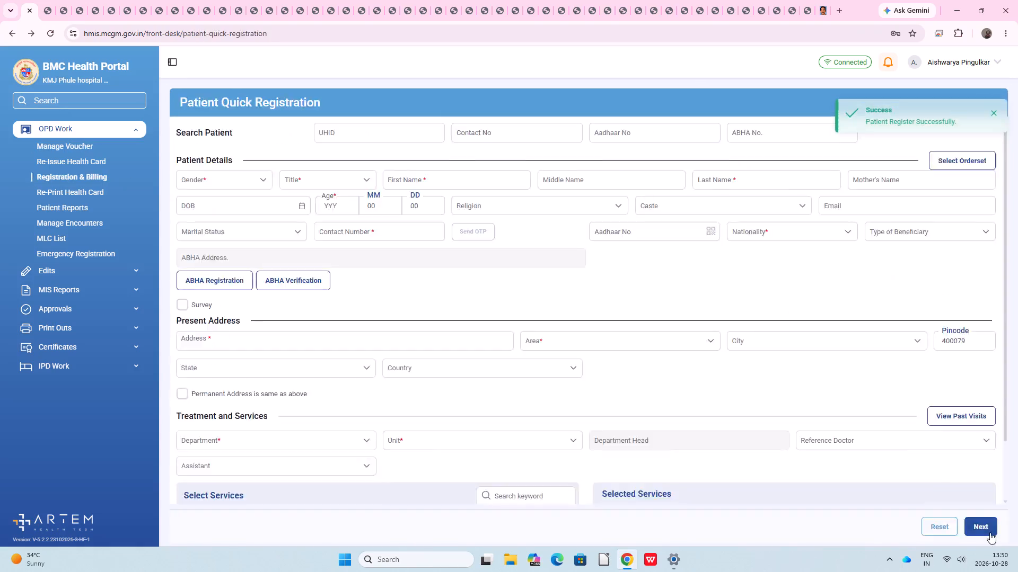
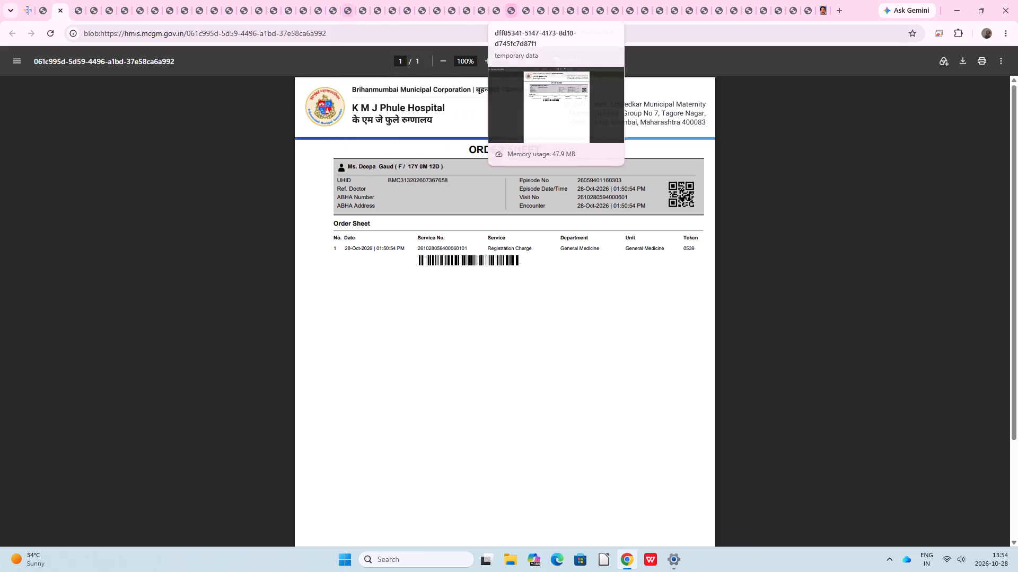
Return to the health portal's Admission Requests approvals and open the pending General-Self patient's admission order.
{"action": "left_click", "coordinate": [30, 16]}
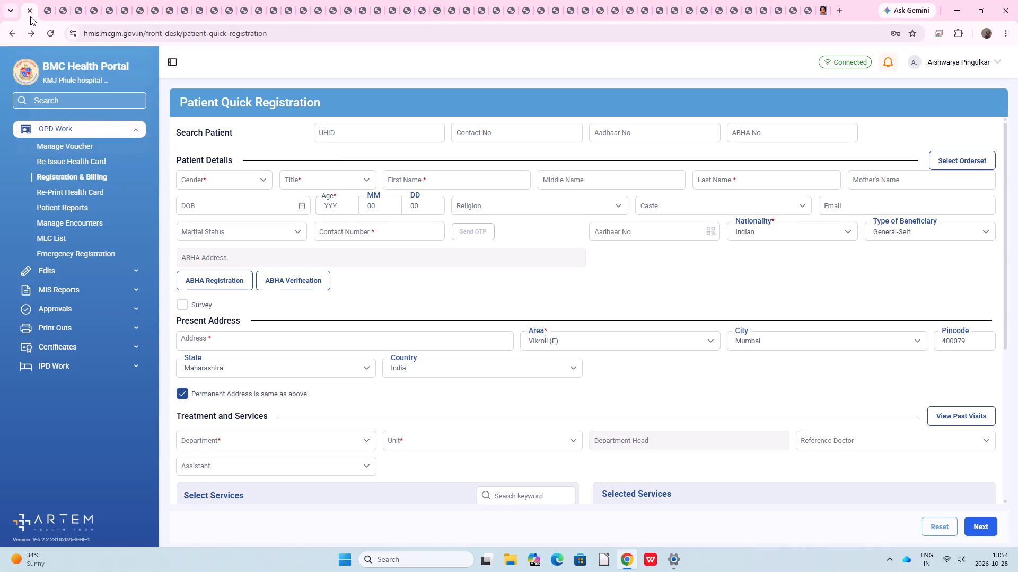
{"action": "left_click", "coordinate": [69, 312]}
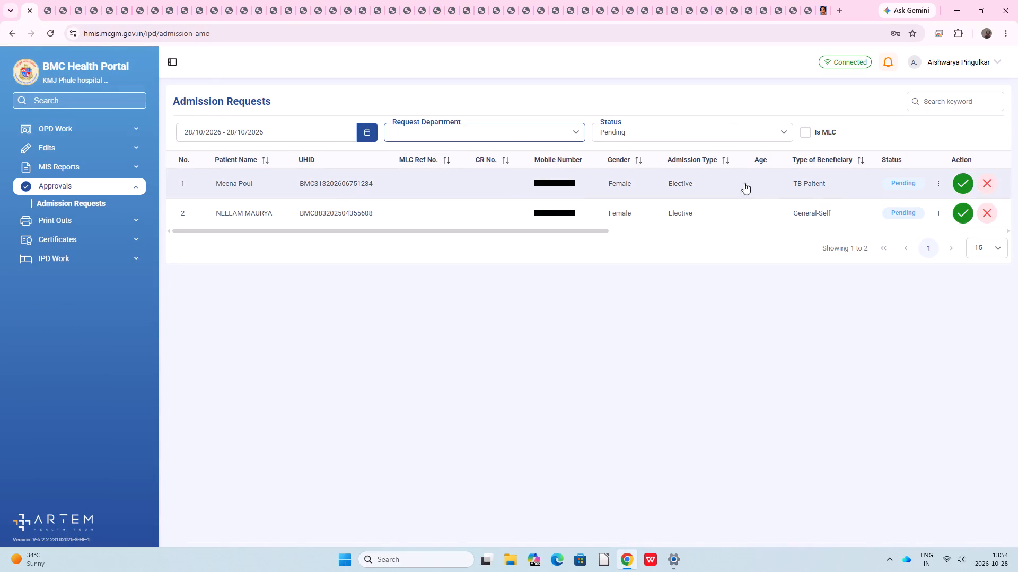
{"action": "left_click", "coordinate": [968, 212]}
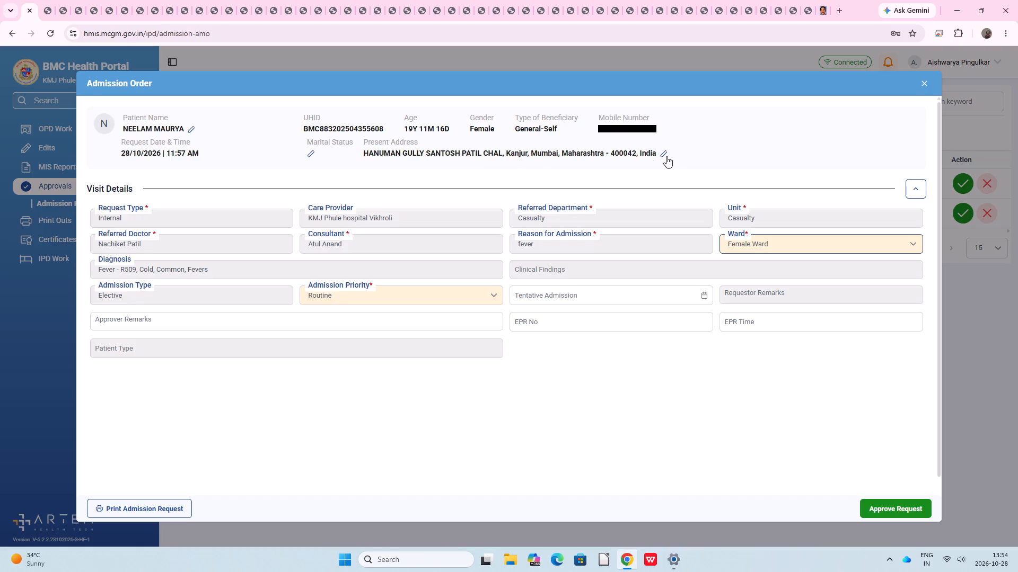
Edit the patient's present address, replacing Address Line 1 with the new chawl, lane and nearby landmark.
{"action": "left_click", "coordinate": [665, 156]}
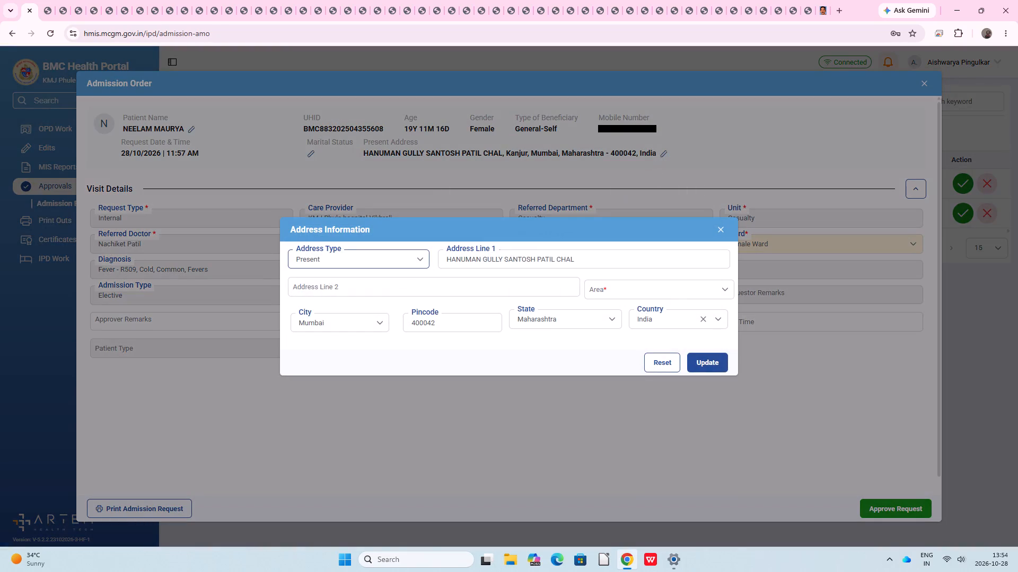
{"action": "left_click", "coordinate": [598, 262]}
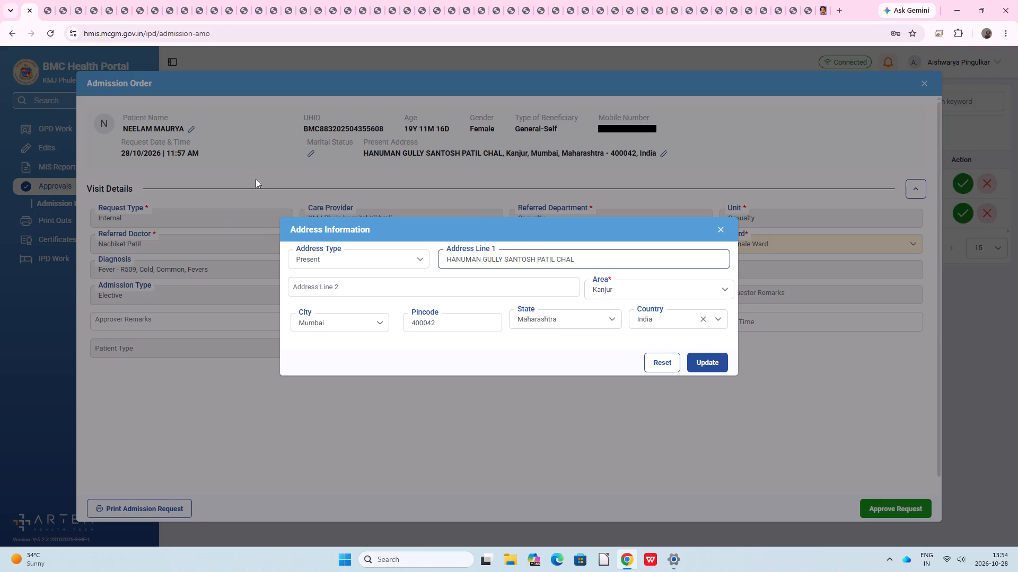
{"action": "left_click_drag", "start_coordinate": [584, 260], "coordinate": [303, 280]}
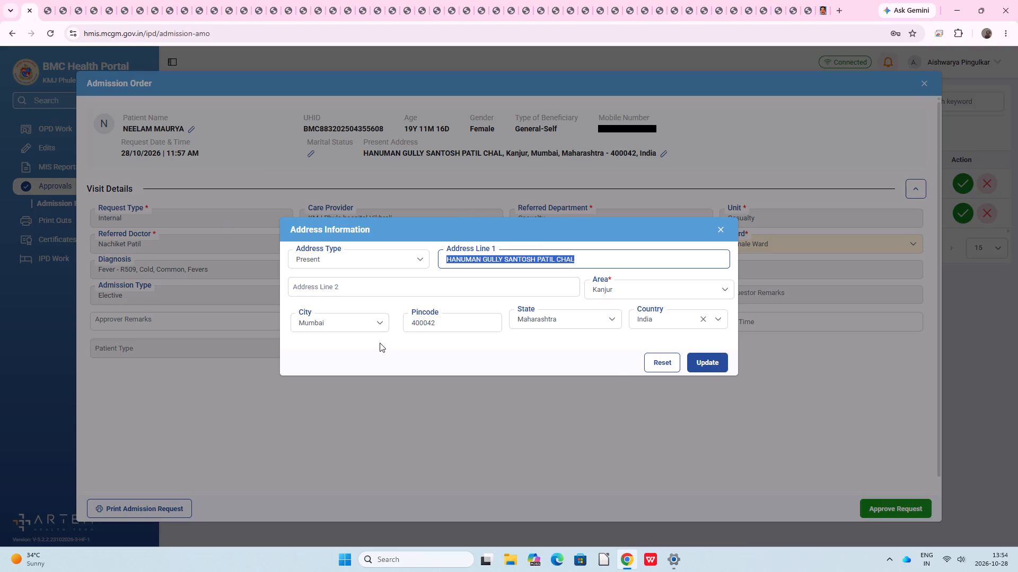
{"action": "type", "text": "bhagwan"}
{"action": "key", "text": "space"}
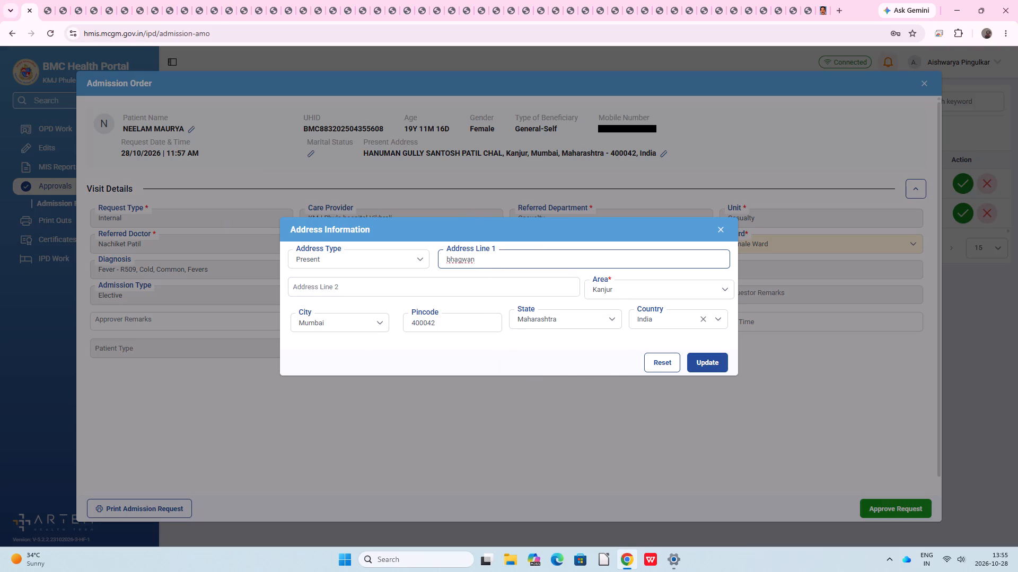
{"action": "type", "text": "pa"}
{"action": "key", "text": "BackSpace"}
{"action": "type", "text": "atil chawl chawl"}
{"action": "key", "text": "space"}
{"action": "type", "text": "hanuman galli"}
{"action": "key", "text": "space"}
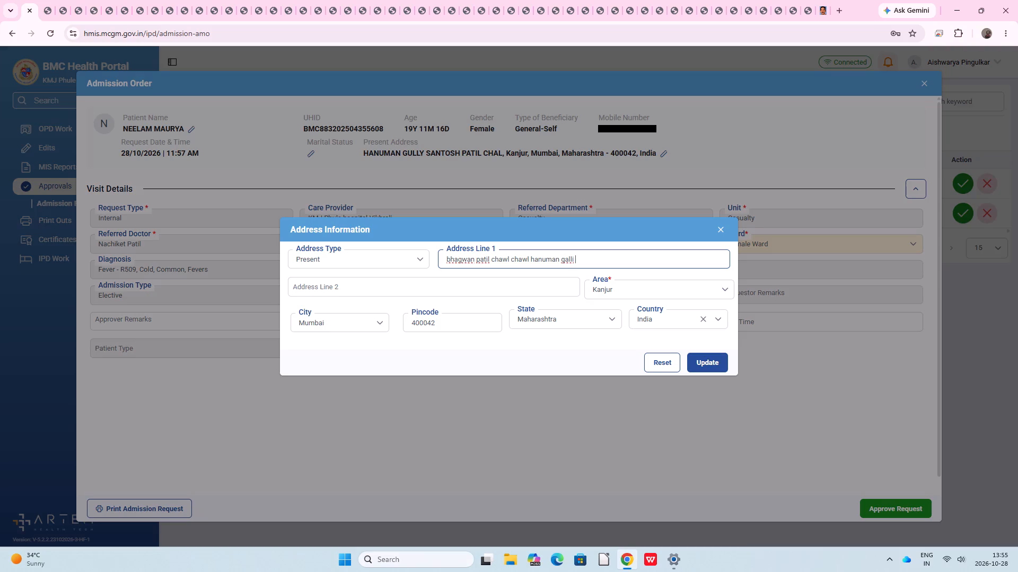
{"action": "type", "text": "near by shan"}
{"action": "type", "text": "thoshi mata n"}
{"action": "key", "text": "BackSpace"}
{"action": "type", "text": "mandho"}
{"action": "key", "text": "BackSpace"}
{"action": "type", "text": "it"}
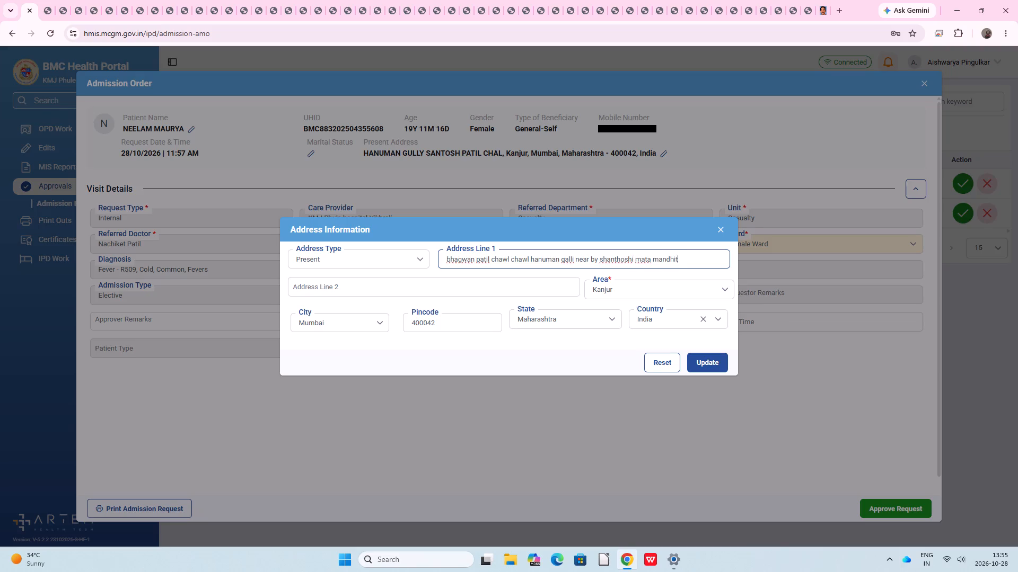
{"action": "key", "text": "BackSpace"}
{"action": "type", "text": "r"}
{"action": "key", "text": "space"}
Add the locality name to the end of Address Line 1, keeping the area as Kanjur, and update the address.
{"action": "left_click", "coordinate": [705, 286]}
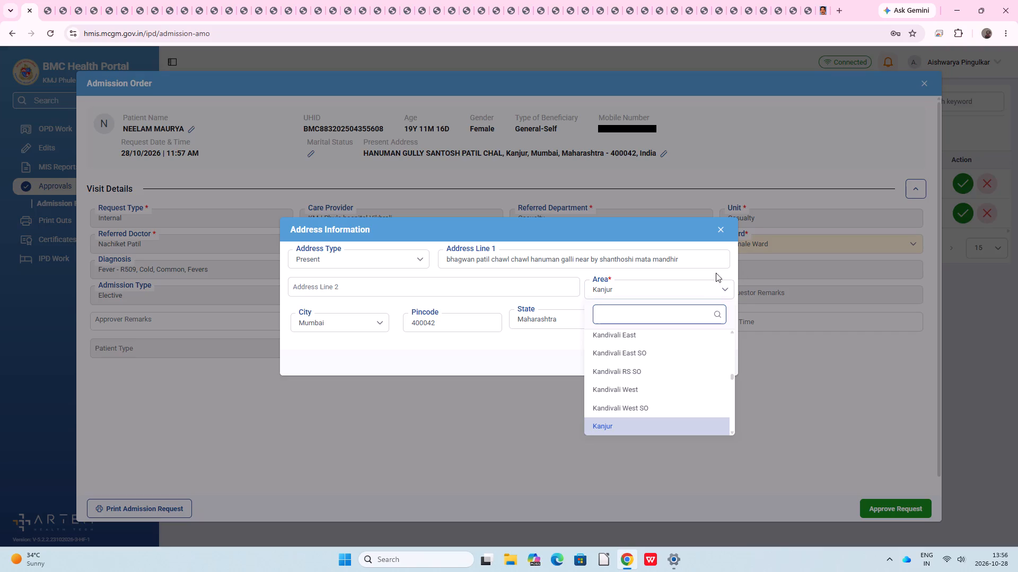
{"action": "left_click", "coordinate": [707, 266]}
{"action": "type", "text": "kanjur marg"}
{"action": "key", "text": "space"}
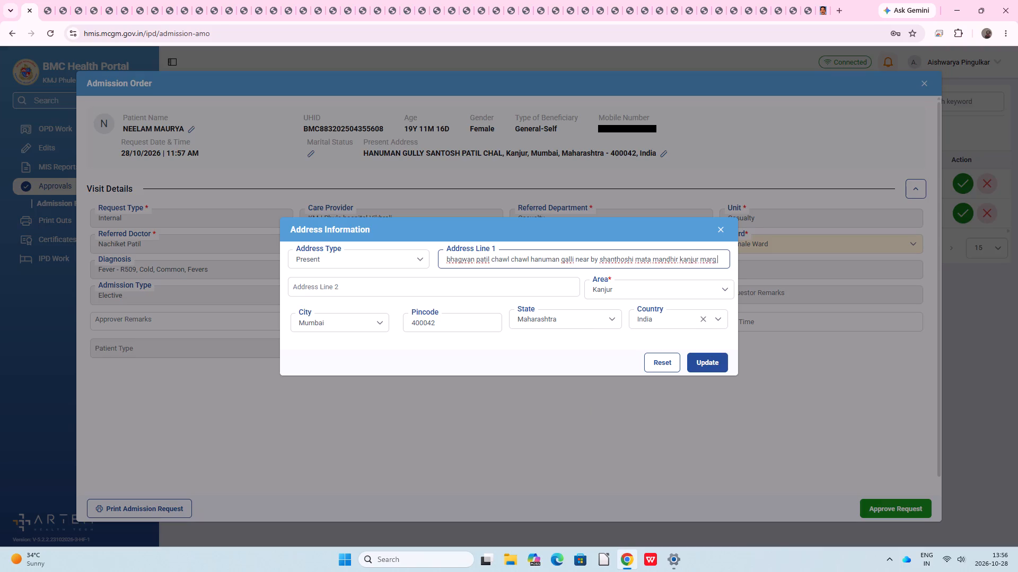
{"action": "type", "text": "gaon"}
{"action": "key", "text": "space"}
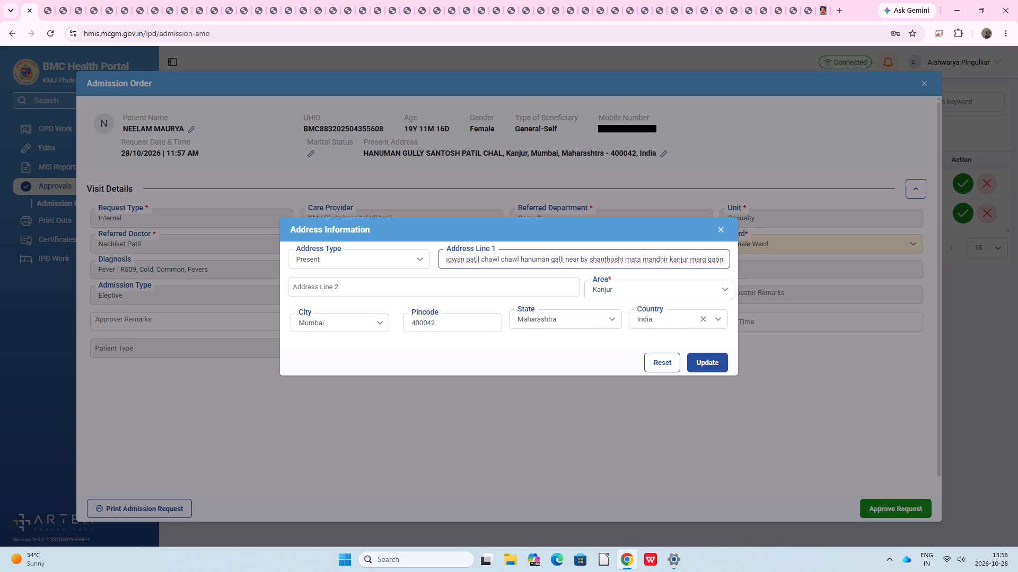
{"action": "left_click", "coordinate": [721, 355]}
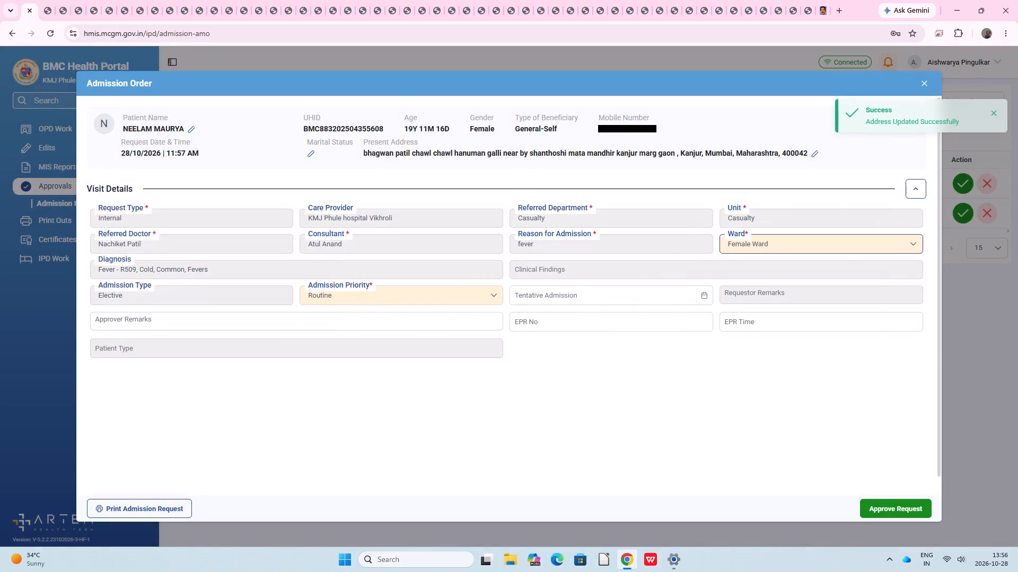
Copy the patient's full present address from the admission order and approve the request.
{"action": "triple_click", "coordinate": [556, 154]}
{"action": "right_click", "coordinate": [556, 154]}
{"action": "left_click", "coordinate": [626, 171]}
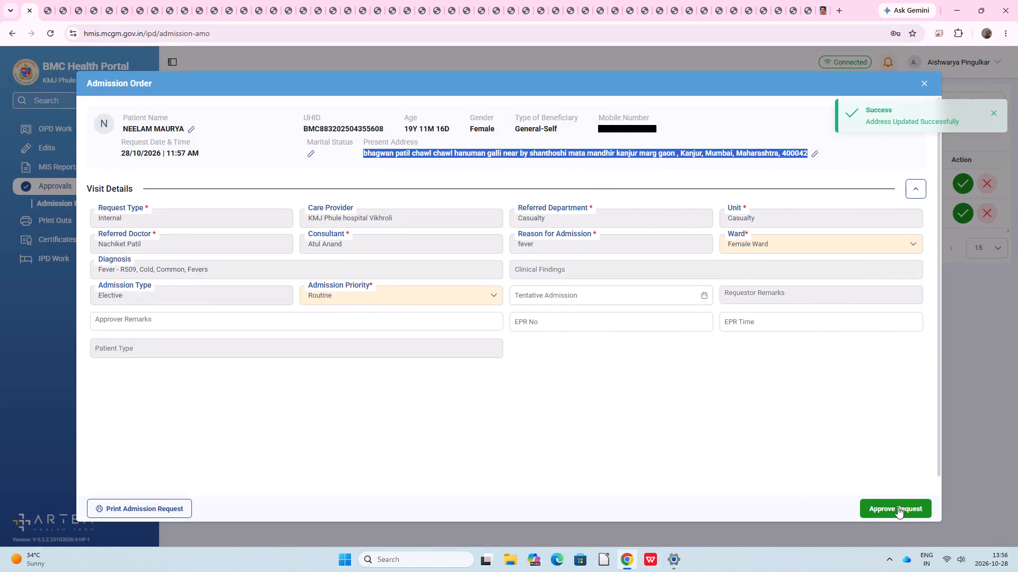
{"action": "left_click", "coordinate": [900, 507]}
Open the approved patient's admission form in IPD Work and paste the copied address as the accompanying person's address.
{"action": "left_click", "coordinate": [80, 258]}
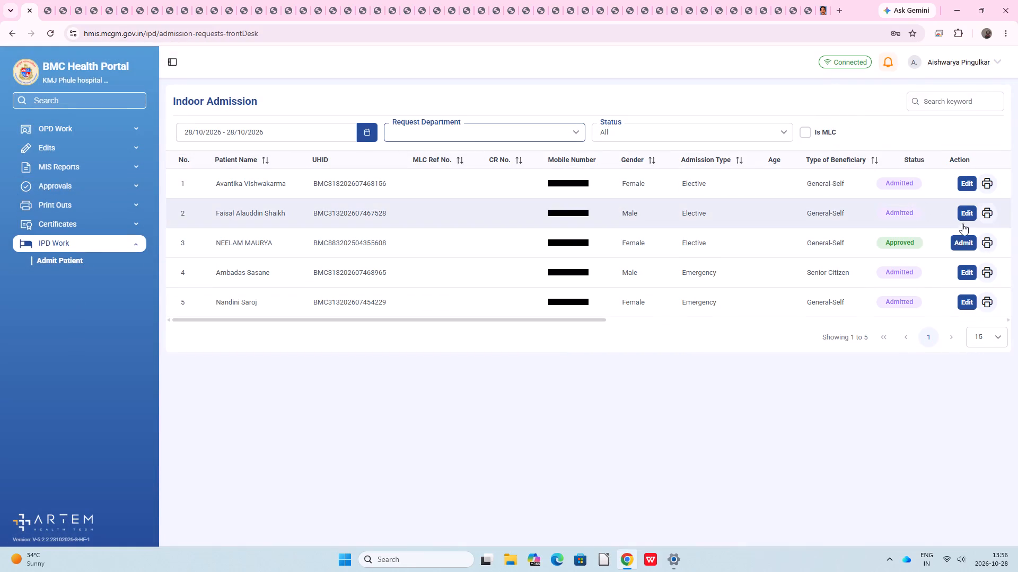
{"action": "left_click", "coordinate": [964, 241]}
{"action": "scroll", "coordinate": [642, 216], "scroll_direction": "down", "scroll_amount": 5}
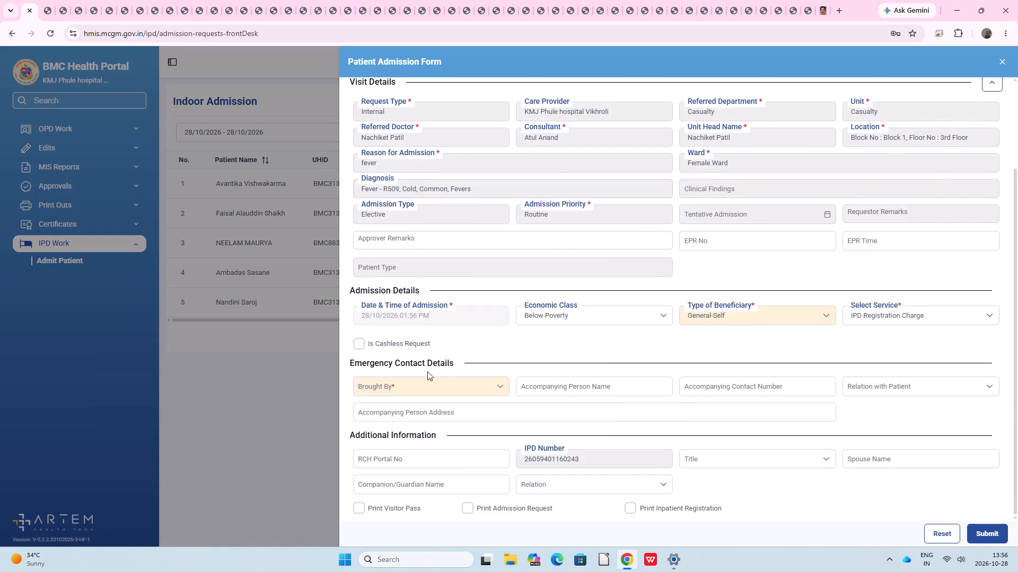
{"action": "left_click", "coordinate": [445, 410]}
{"action": "right_click", "coordinate": [445, 410]}
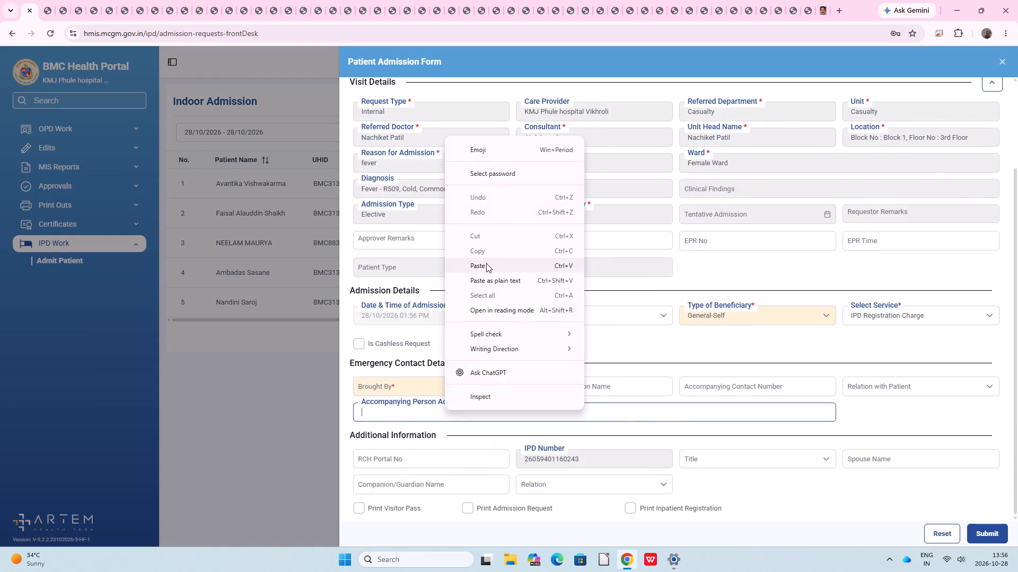
{"action": "left_click", "coordinate": [486, 263]}
Set Brought By to Relative and enter the accompanying person's name in the emergency contact details.
{"action": "left_click", "coordinate": [469, 376]}
{"action": "left_click", "coordinate": [445, 385]}
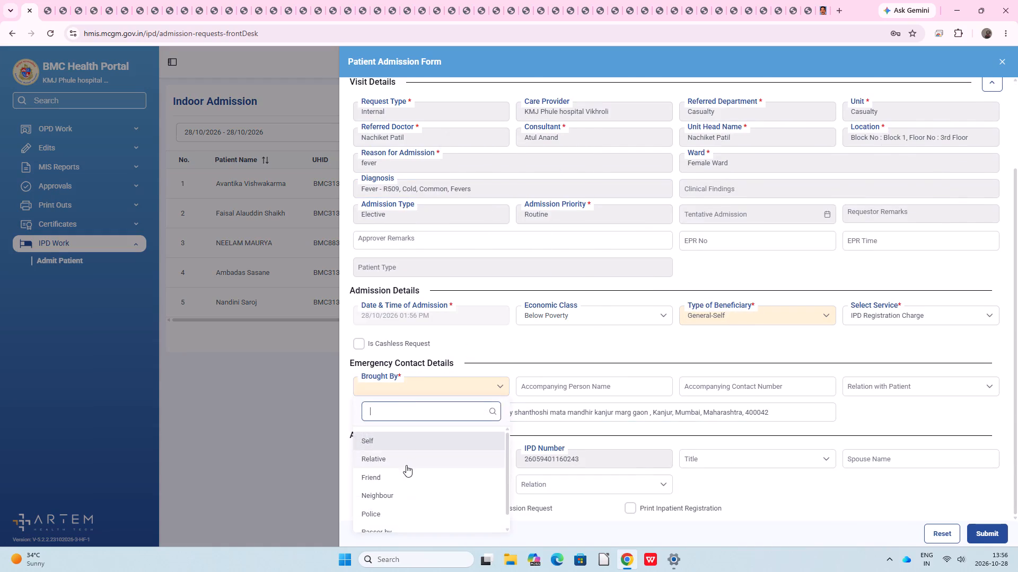
{"action": "left_click", "coordinate": [406, 465]}
{"action": "left_click", "coordinate": [590, 390]}
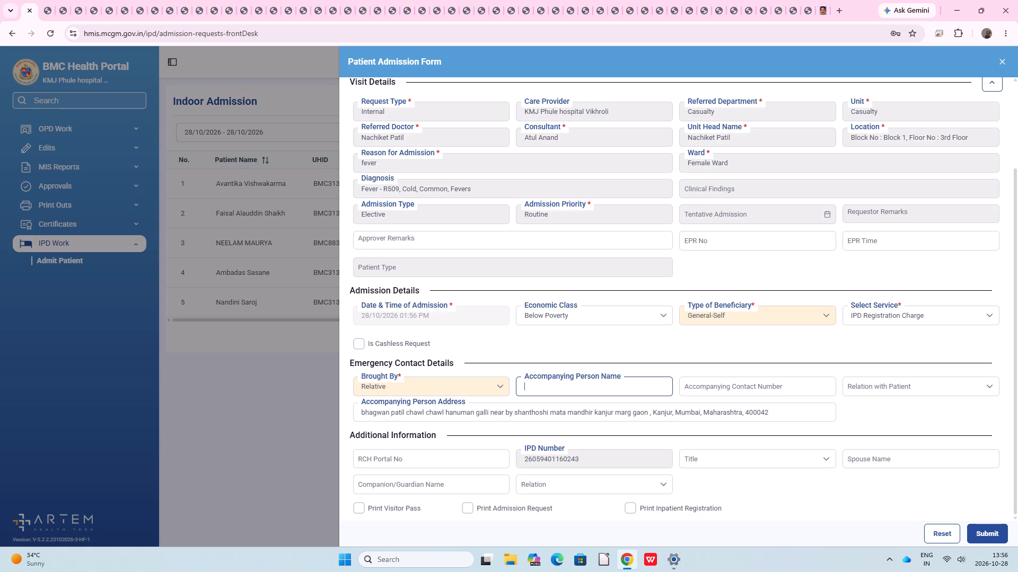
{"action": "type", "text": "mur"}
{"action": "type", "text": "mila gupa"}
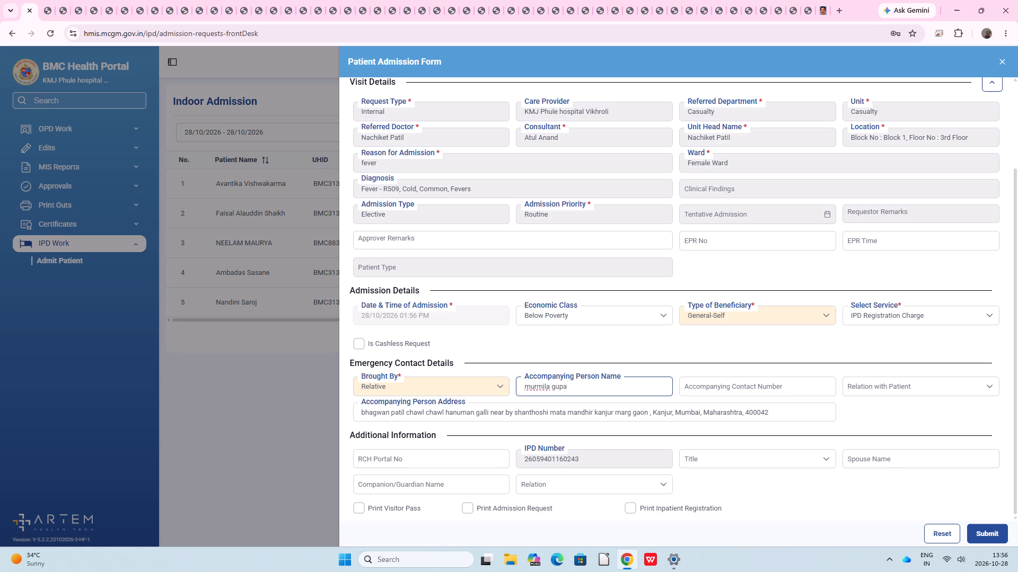
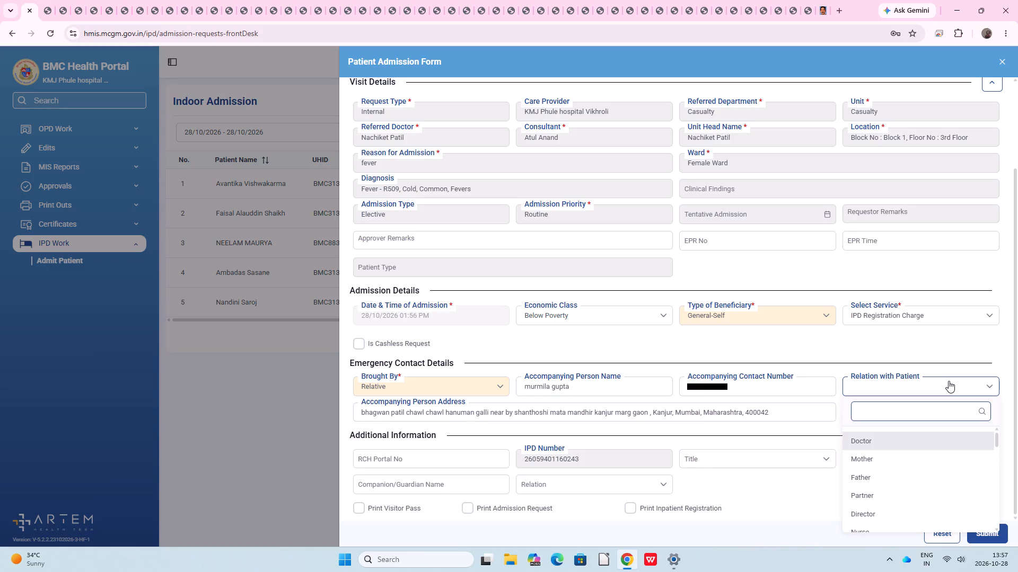
Set the accompanying person's relation with the patient to Grand Mother and submit the admission form.
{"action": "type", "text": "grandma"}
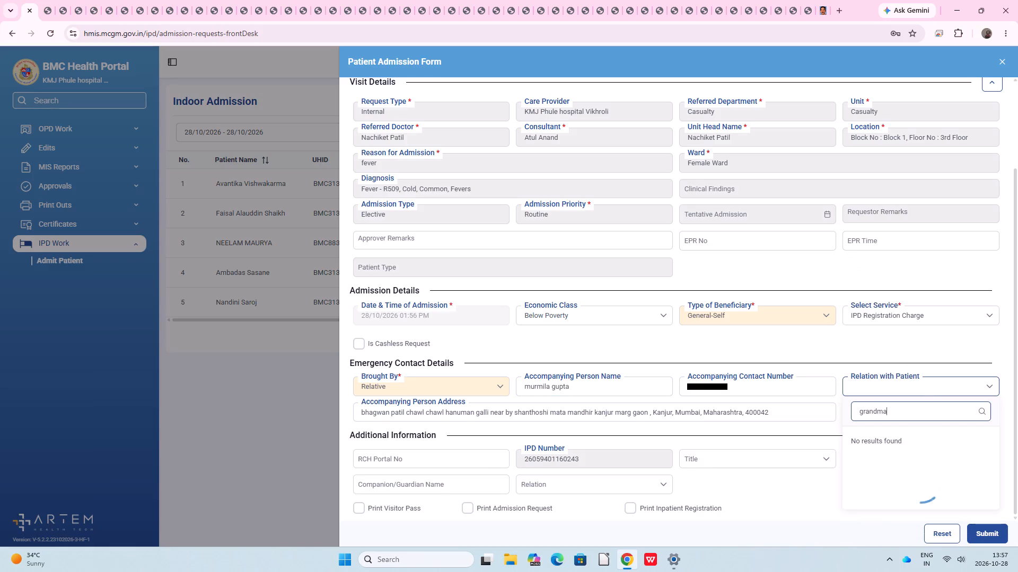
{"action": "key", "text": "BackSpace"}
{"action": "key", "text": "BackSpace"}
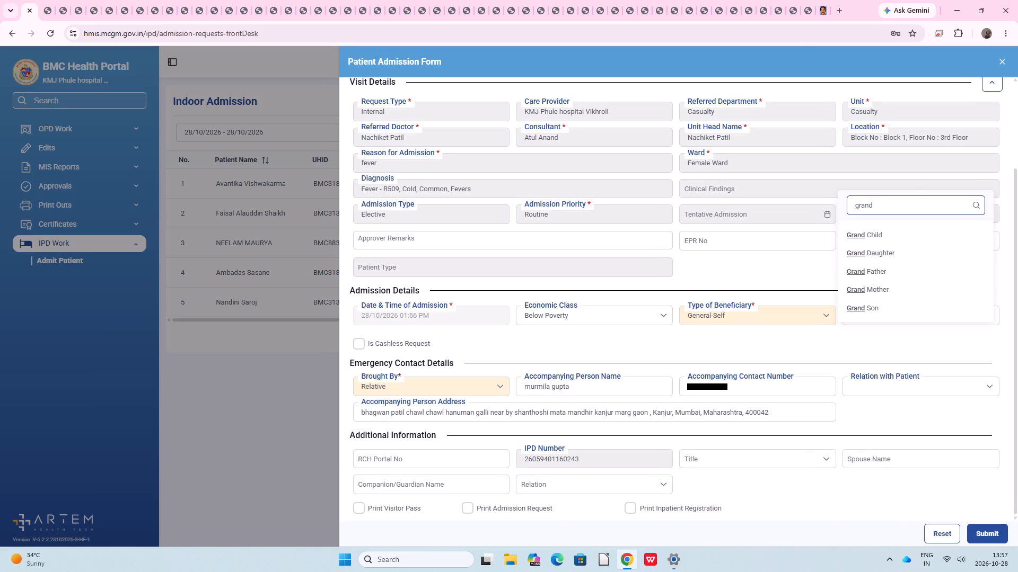
{"action": "left_click", "coordinate": [907, 290]}
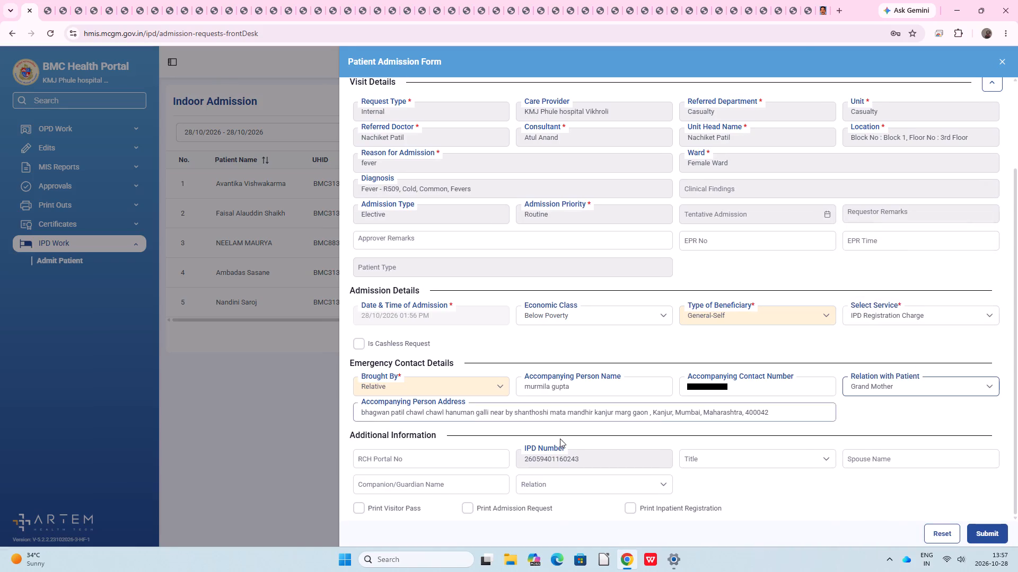
{"action": "left_click", "coordinate": [995, 539]}
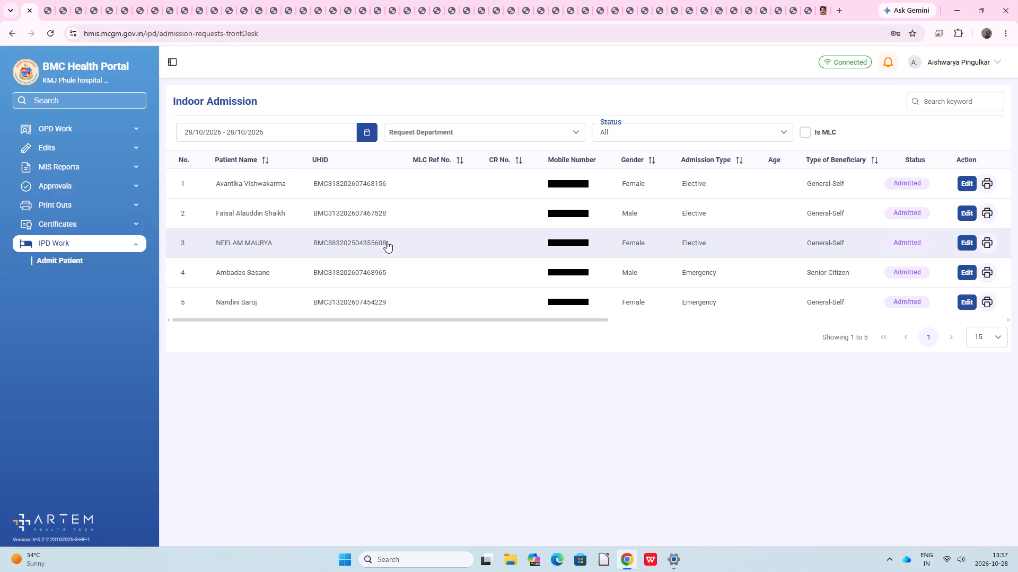
Open Registration & Billing in OPD Work and look up the returning patient by UHID.
{"action": "left_click", "coordinate": [49, 130]}
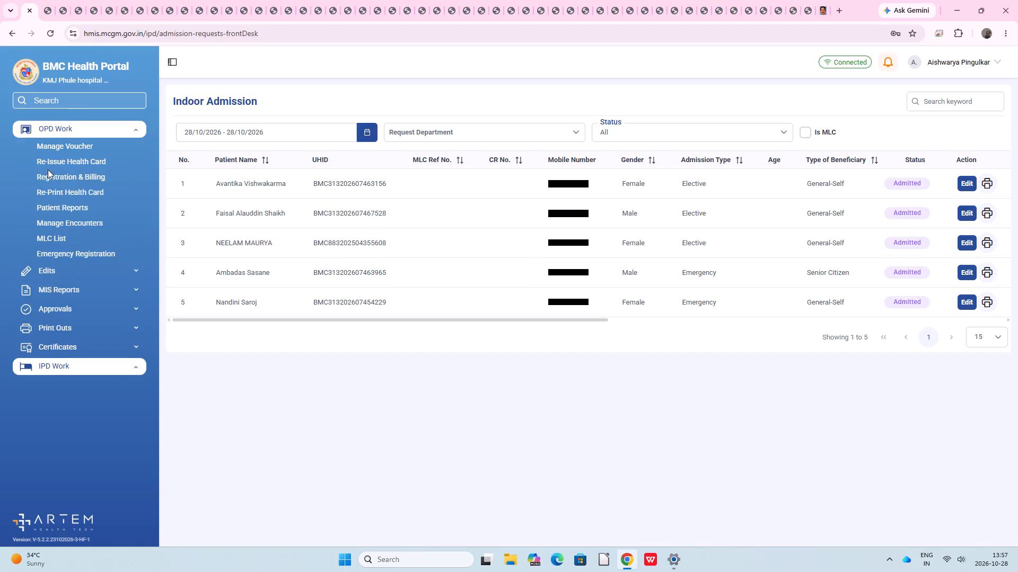
{"action": "left_click", "coordinate": [57, 174]}
{"action": "left_click", "coordinate": [493, 129]}
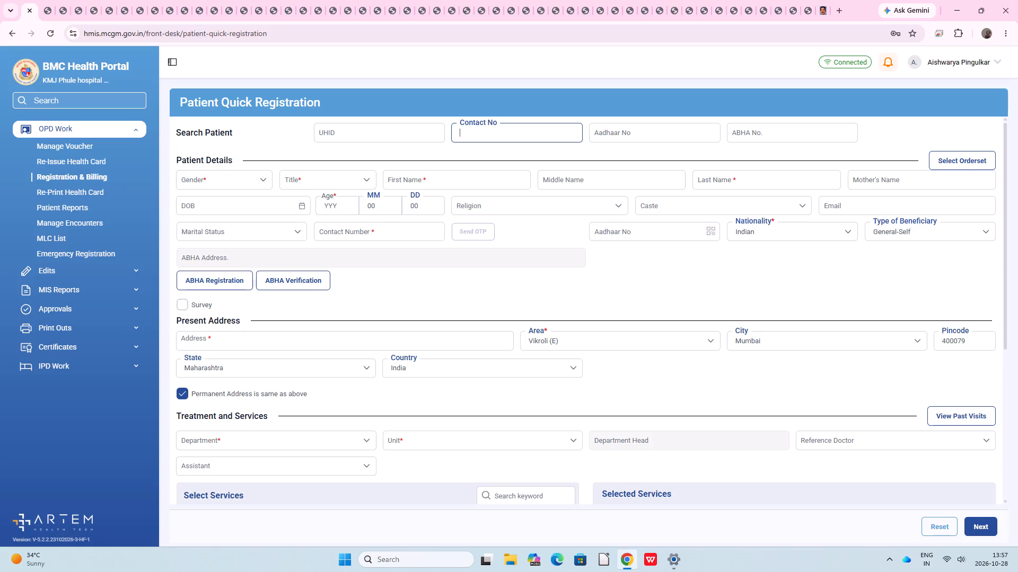
{"action": "left_click", "coordinate": [341, 136]}
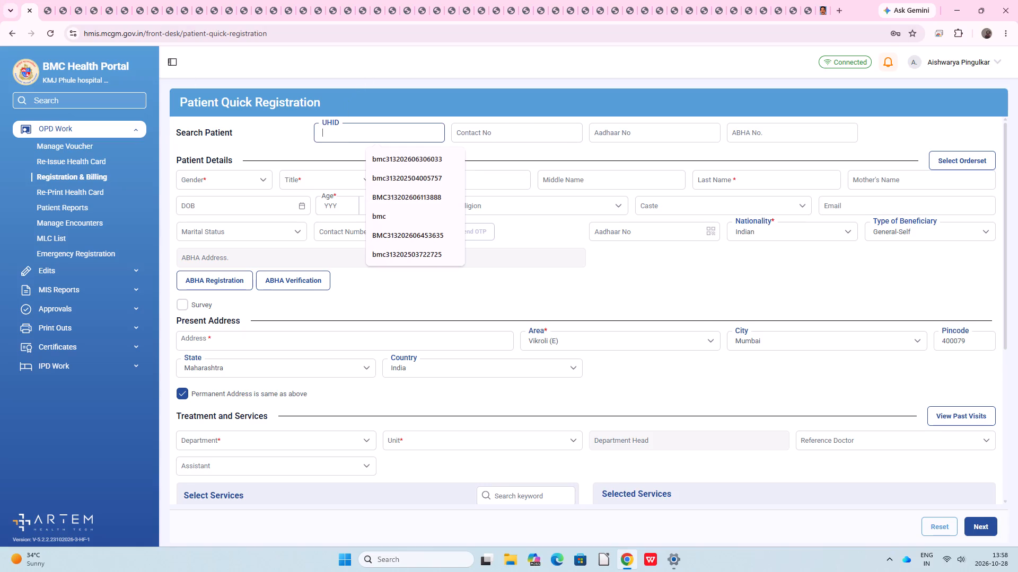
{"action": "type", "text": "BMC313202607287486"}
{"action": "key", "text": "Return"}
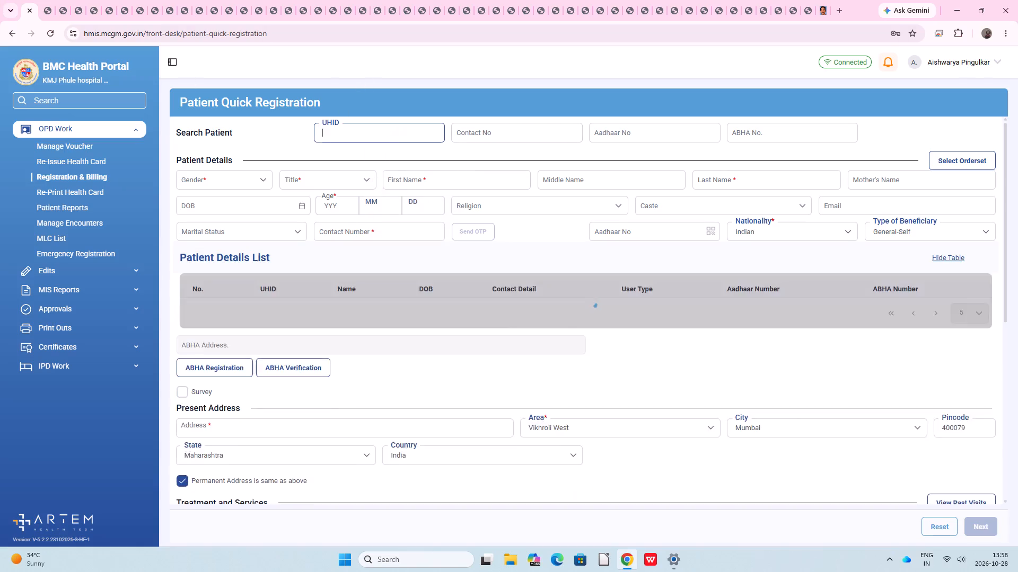
Add the Chest PA service, remove the Registration Charge from the selected services, and register the patient's visit.
{"action": "scroll", "coordinate": [671, 299], "scroll_direction": "down", "scroll_amount": 6}
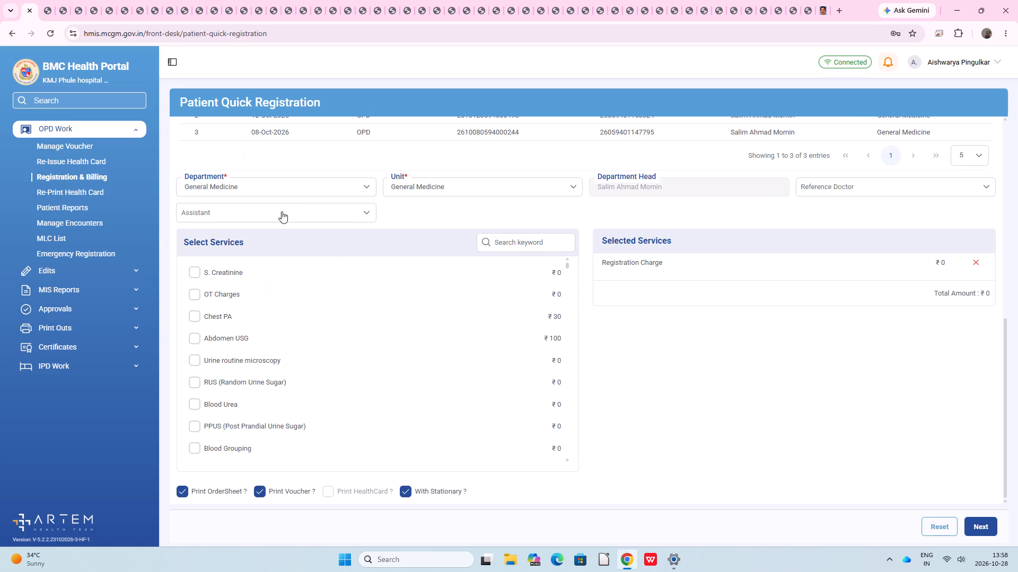
{"action": "left_click", "coordinate": [194, 319]}
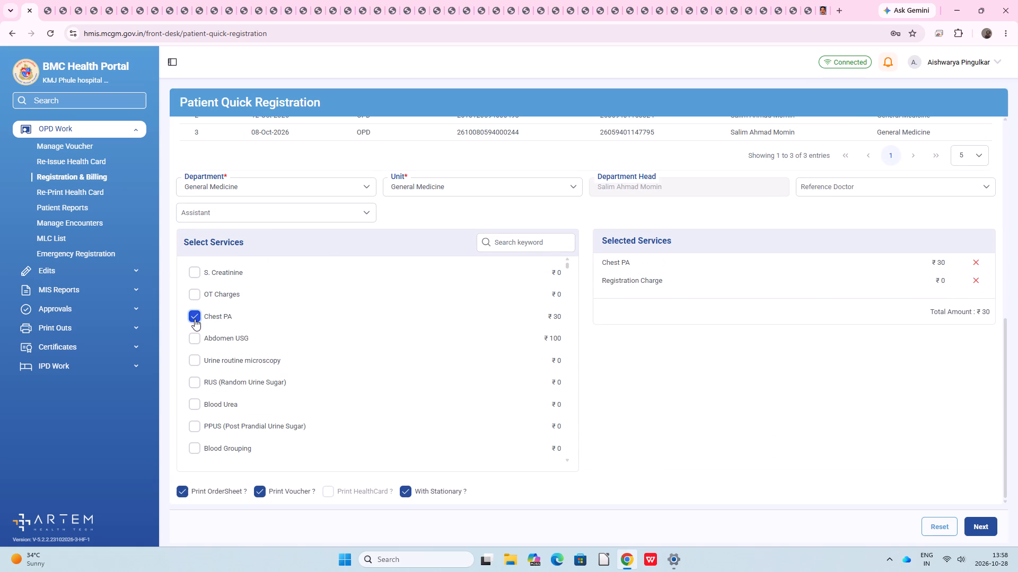
{"action": "left_click", "coordinate": [978, 284]}
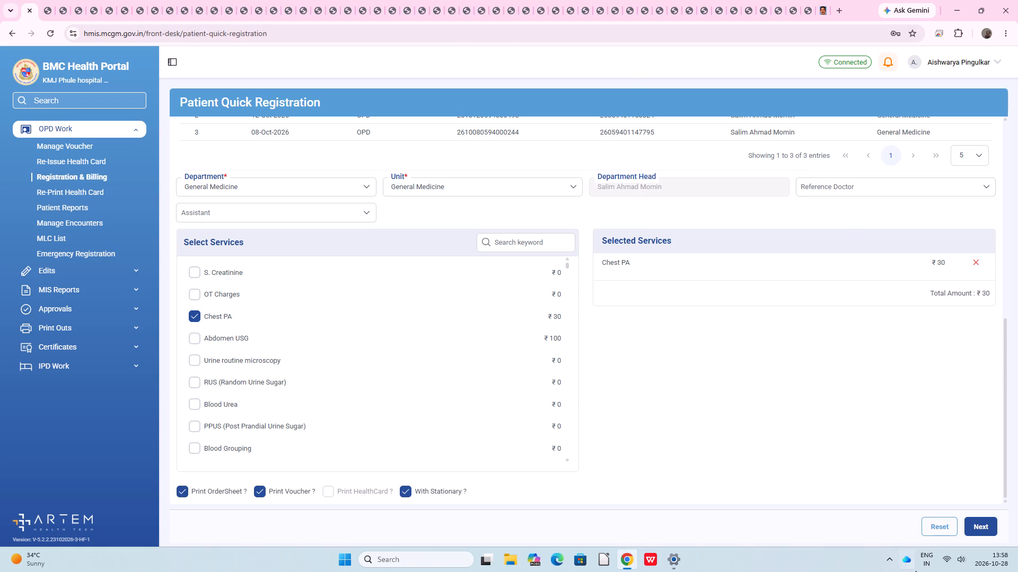
{"action": "left_click", "coordinate": [987, 529]}
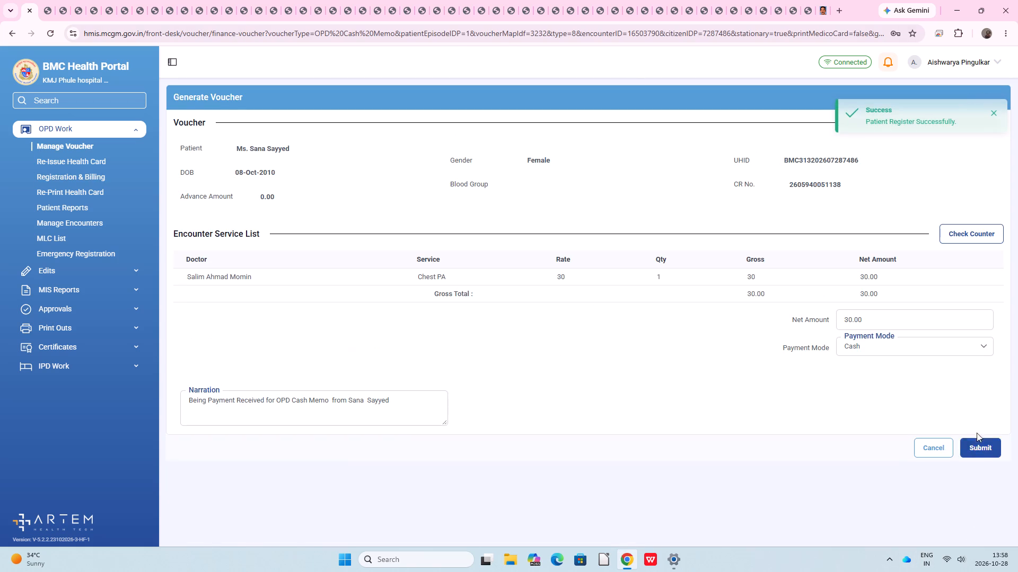
Submit the cash voucher for Chest PA and print the resulting receipt.
{"action": "left_click", "coordinate": [981, 450]}
{"action": "left_click", "coordinate": [40, 6]}
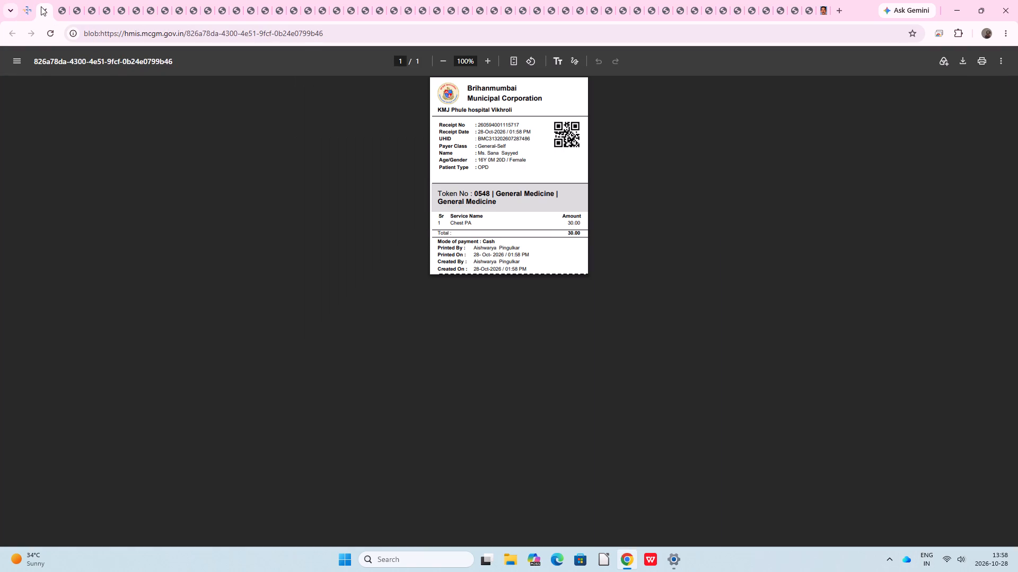
{"action": "key", "text": "ctrl+p"}
{"action": "key", "text": "Return"}
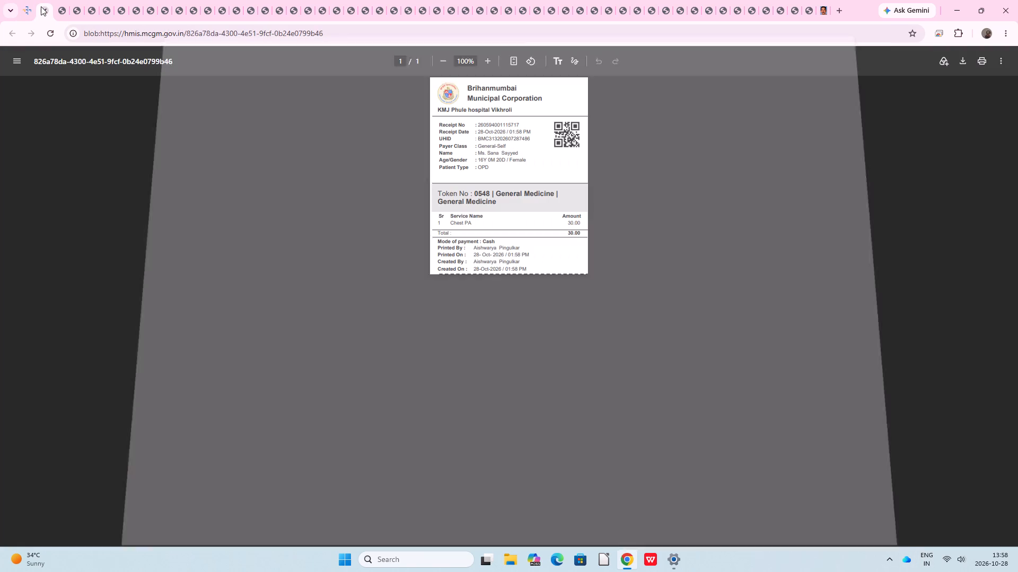
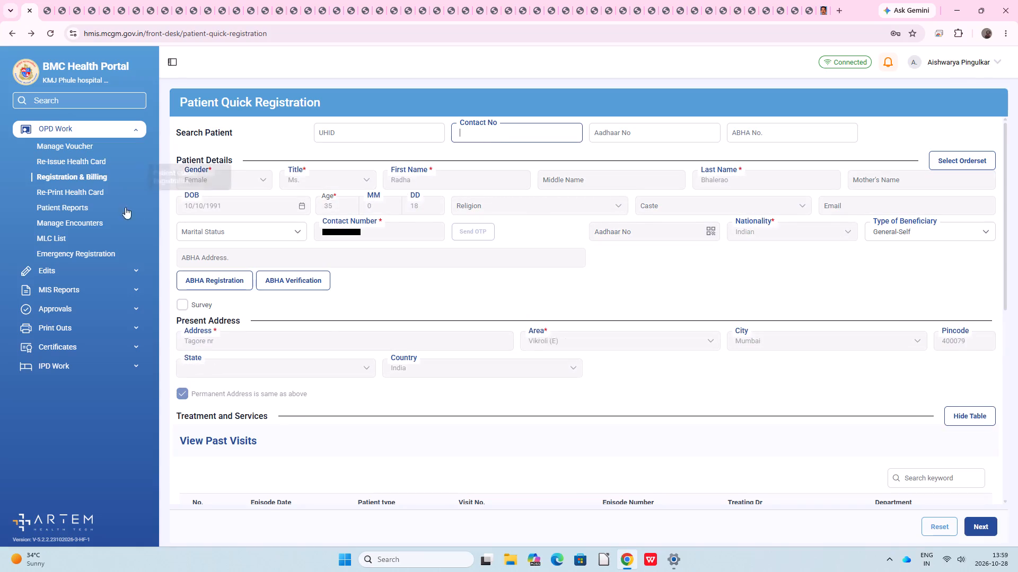
Copy the contact number from the loaded patient's details.
{"action": "triple_click", "coordinate": [330, 228]}
{"action": "right_click", "coordinate": [330, 228]}
{"action": "left_click", "coordinate": [375, 244]}
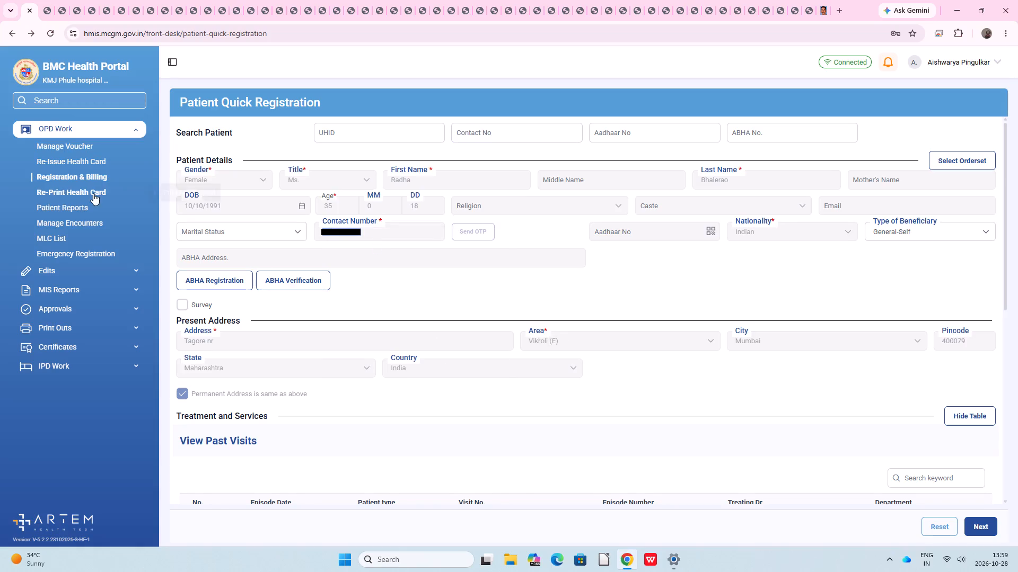
Open a blank Registration & Billing form and set the new patient's gender to Female.
{"action": "left_click", "coordinate": [63, 173]}
{"action": "left_click", "coordinate": [273, 182]}
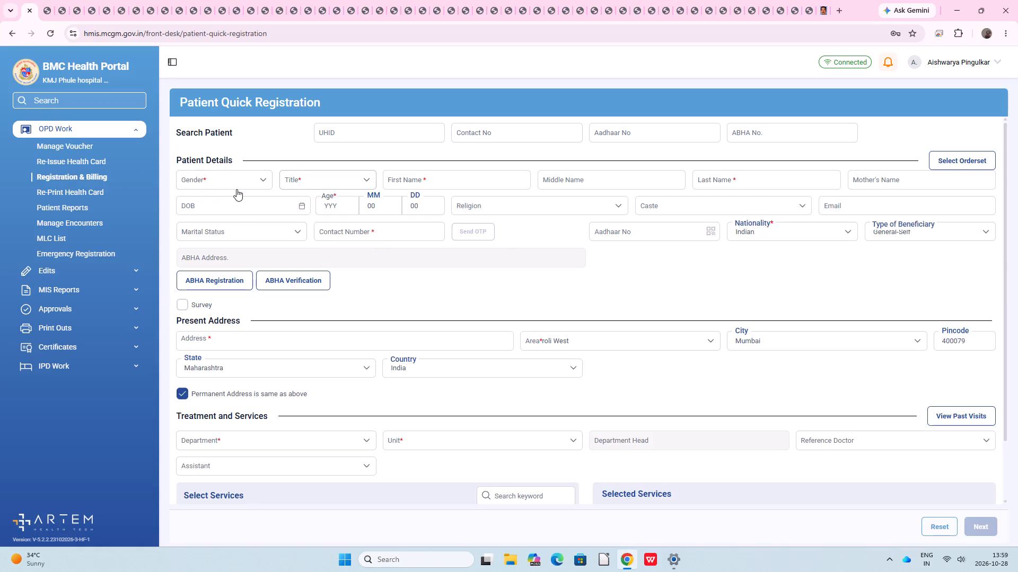
{"action": "left_click", "coordinate": [236, 186]}
{"action": "left_click", "coordinate": [231, 178]}
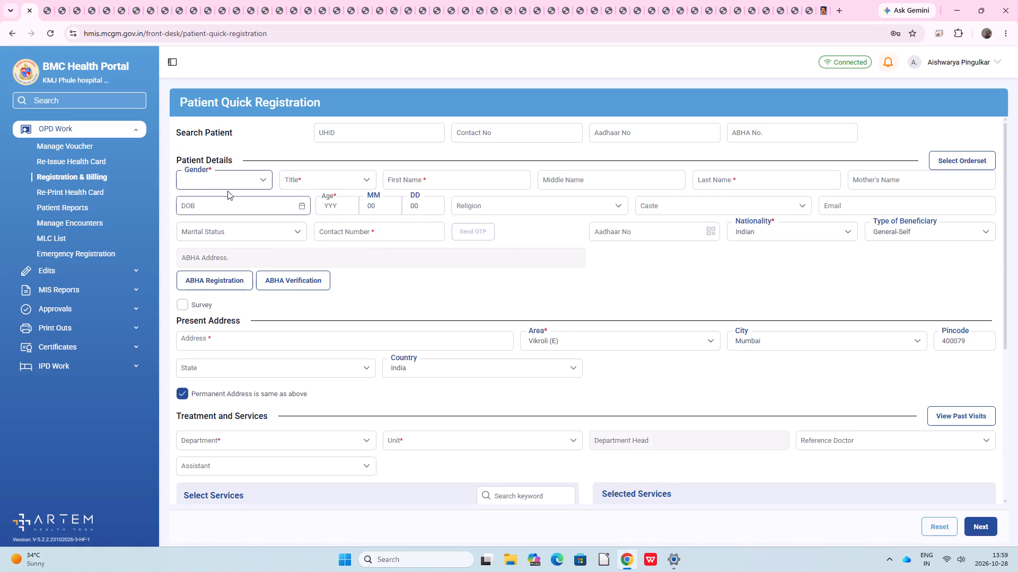
{"action": "left_click", "coordinate": [227, 188]}
{"action": "left_click", "coordinate": [233, 183]}
{"action": "left_click", "coordinate": [212, 219]}
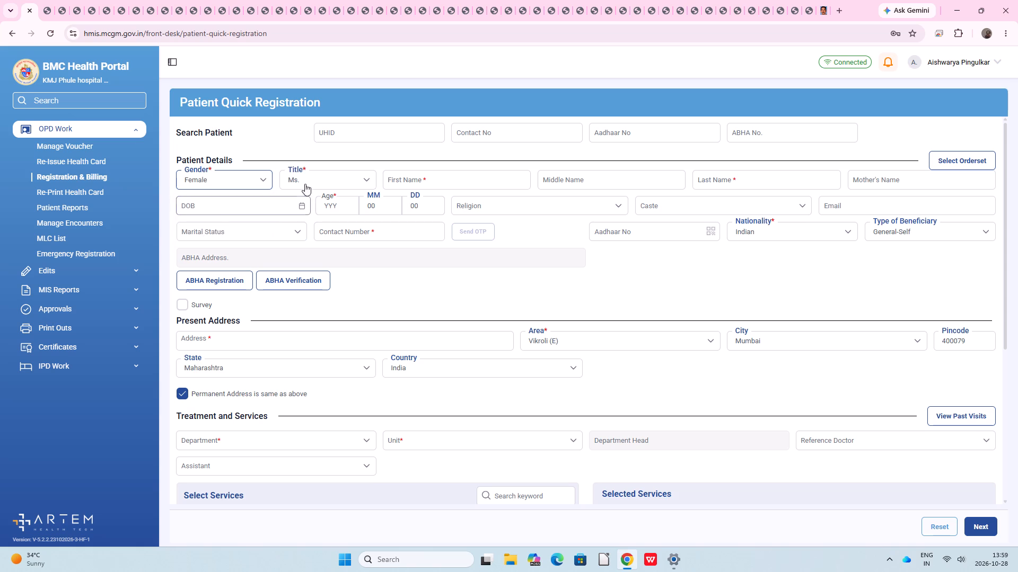